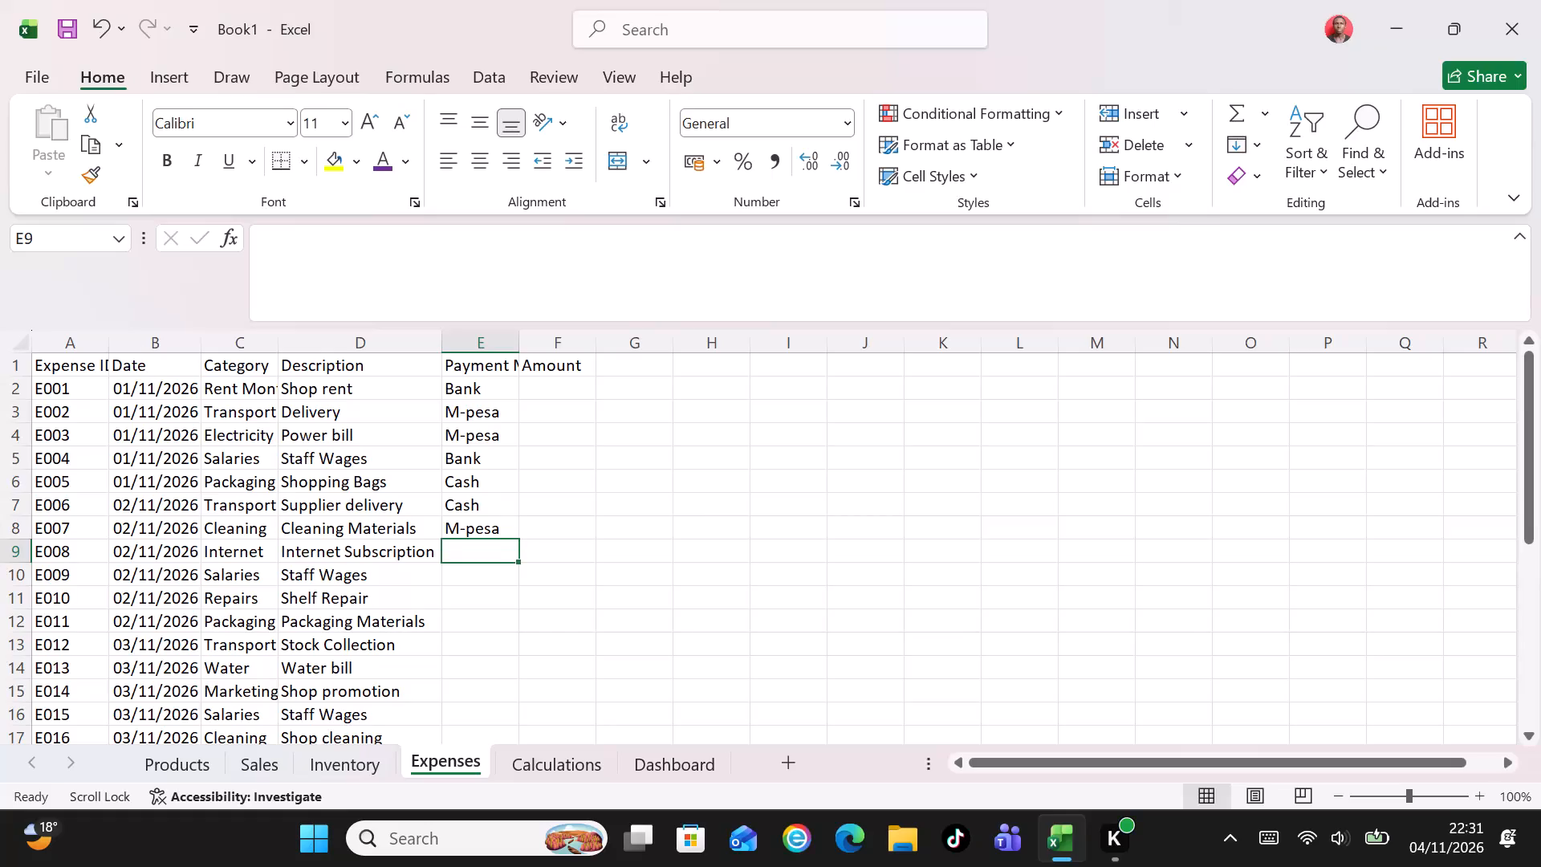
Enter the payment methods for expenses E008 to E011 in column E: M-pesa, Bank, Cash, Cash.
type("mp")
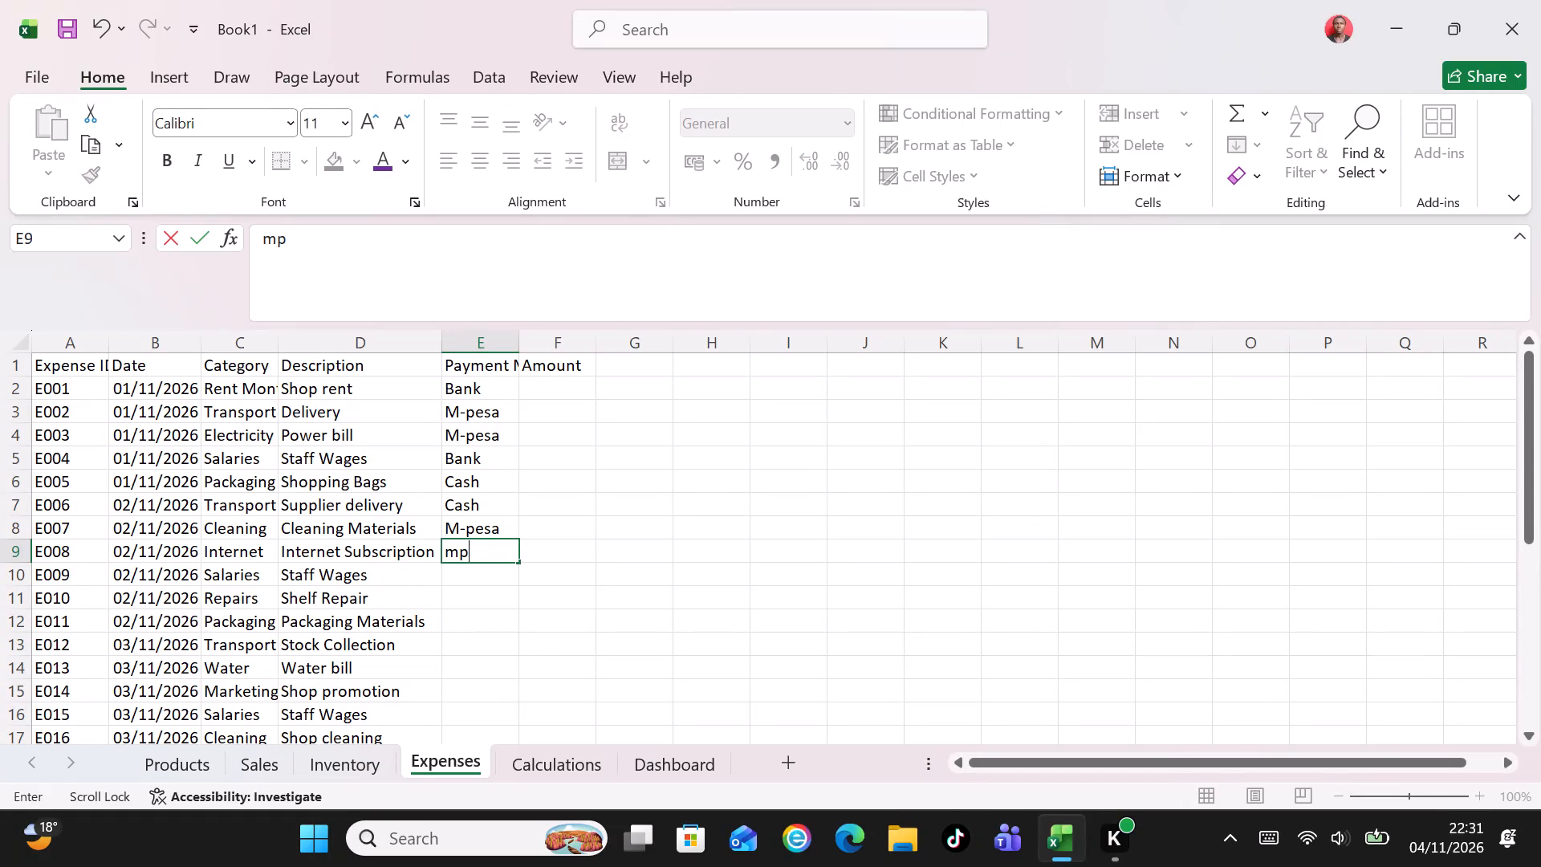
key("BackSpace")
key("BackSpace")
key("m")
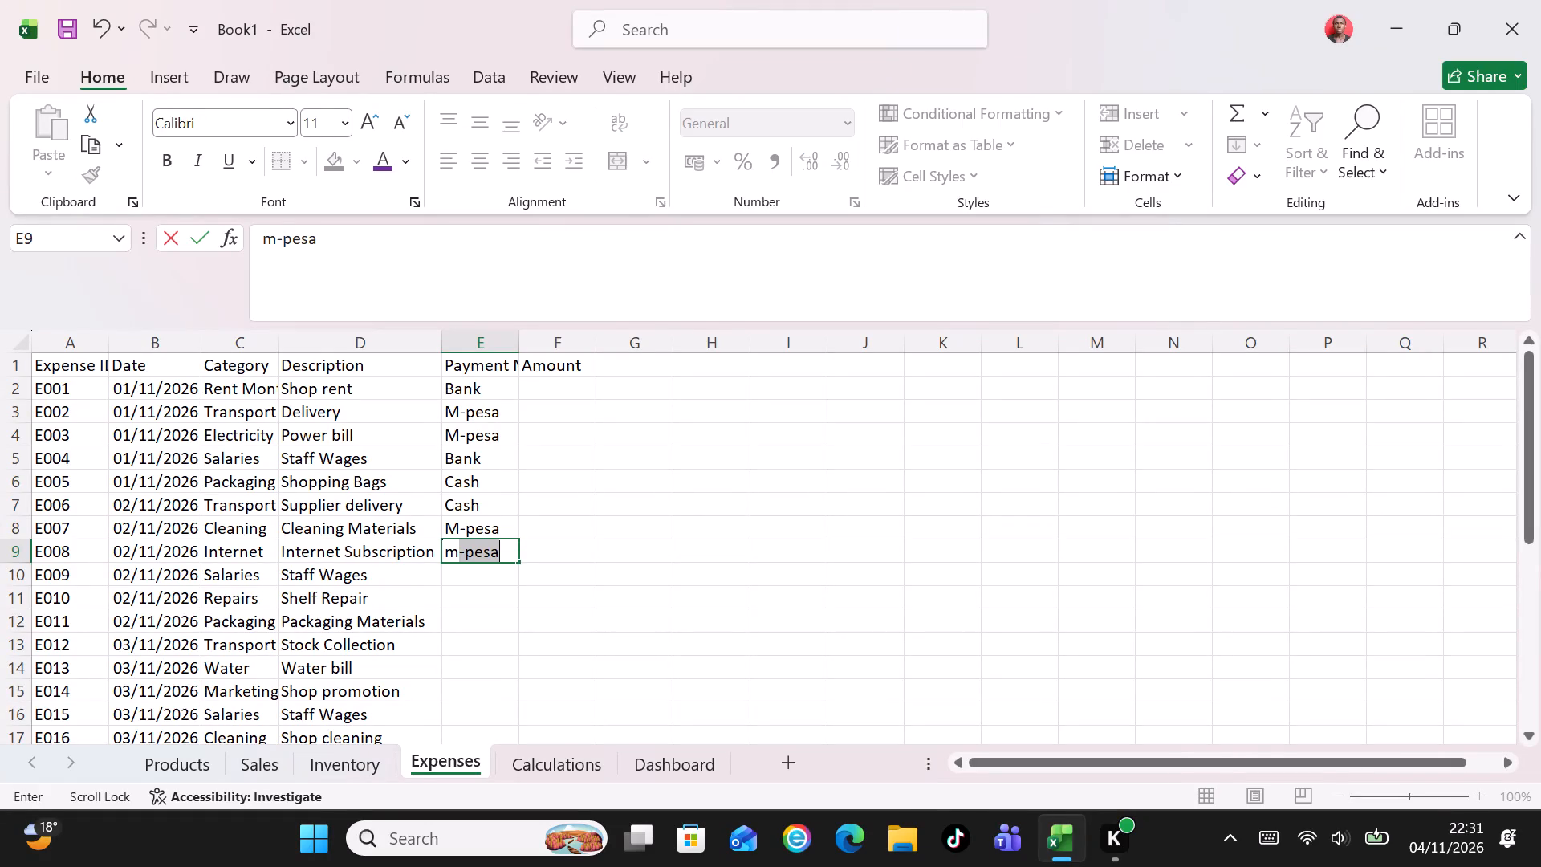
key("Return")
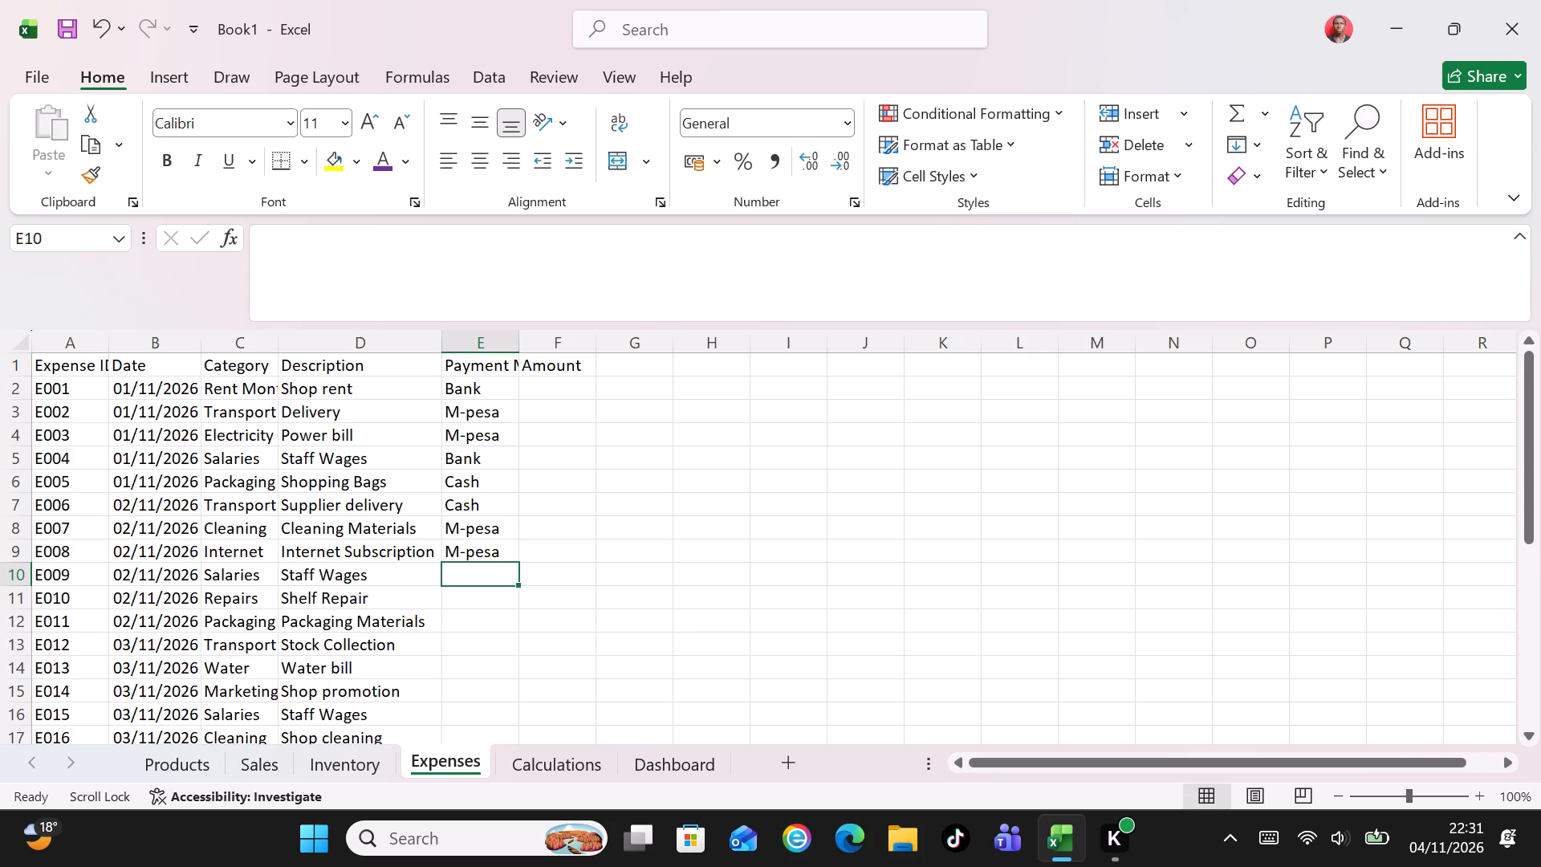
key("shift+b")
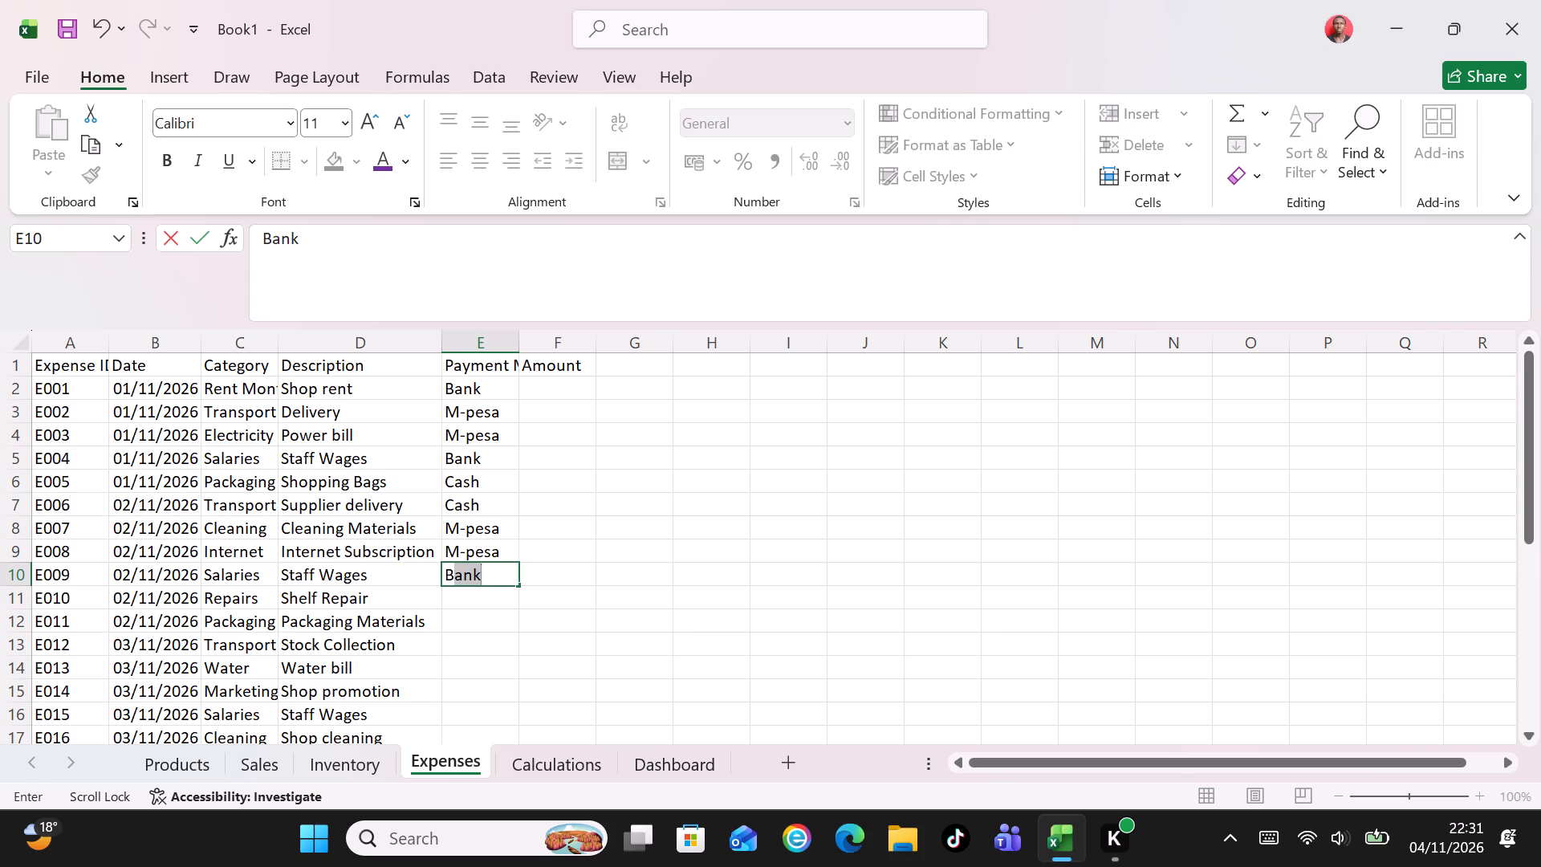
key("Return")
key("c")
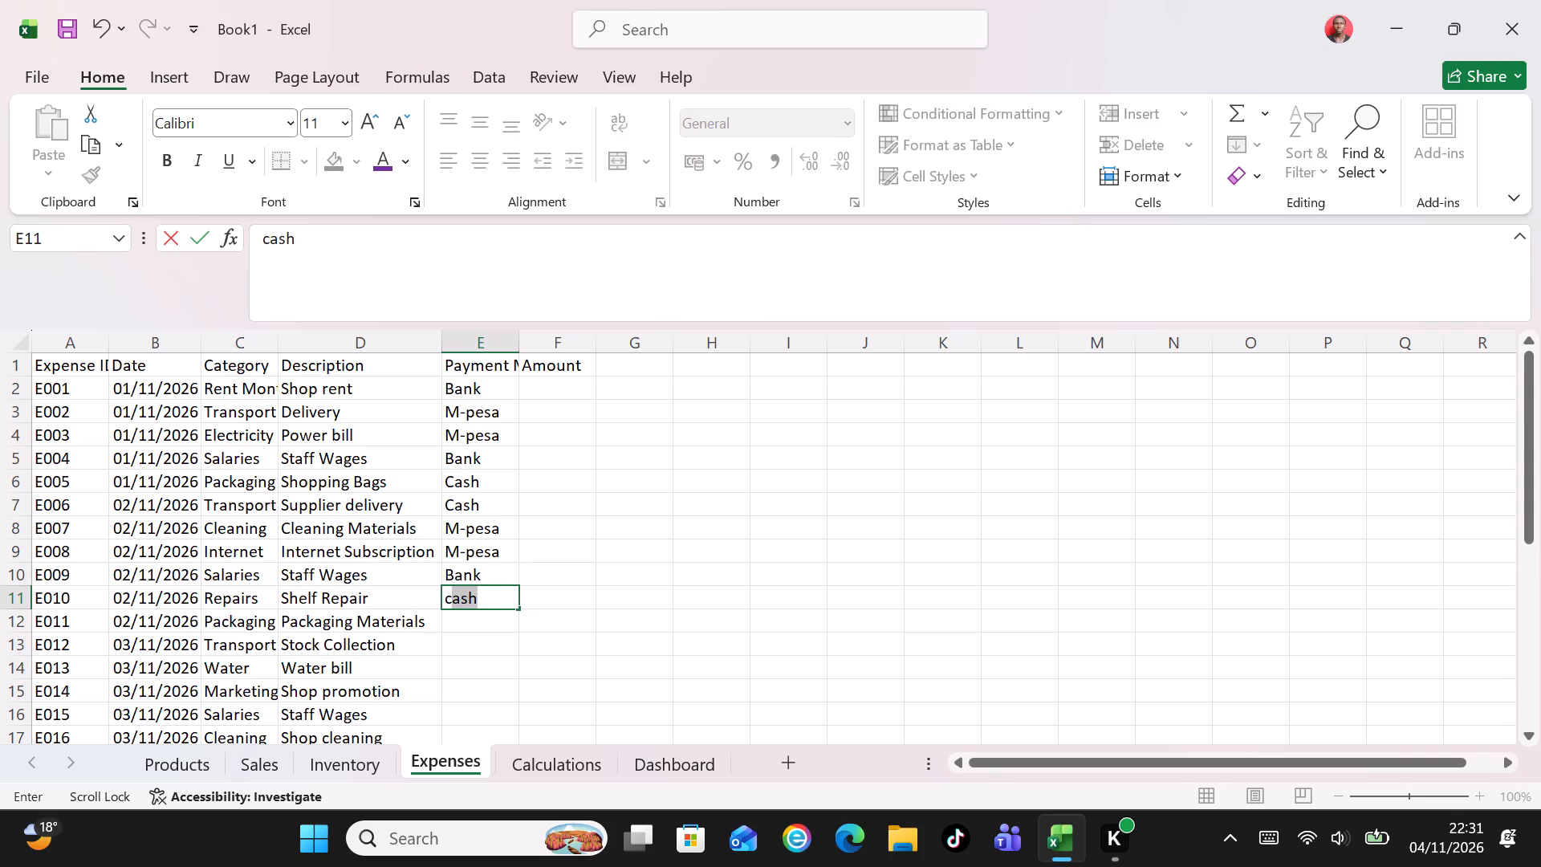
key("Return")
key("c")
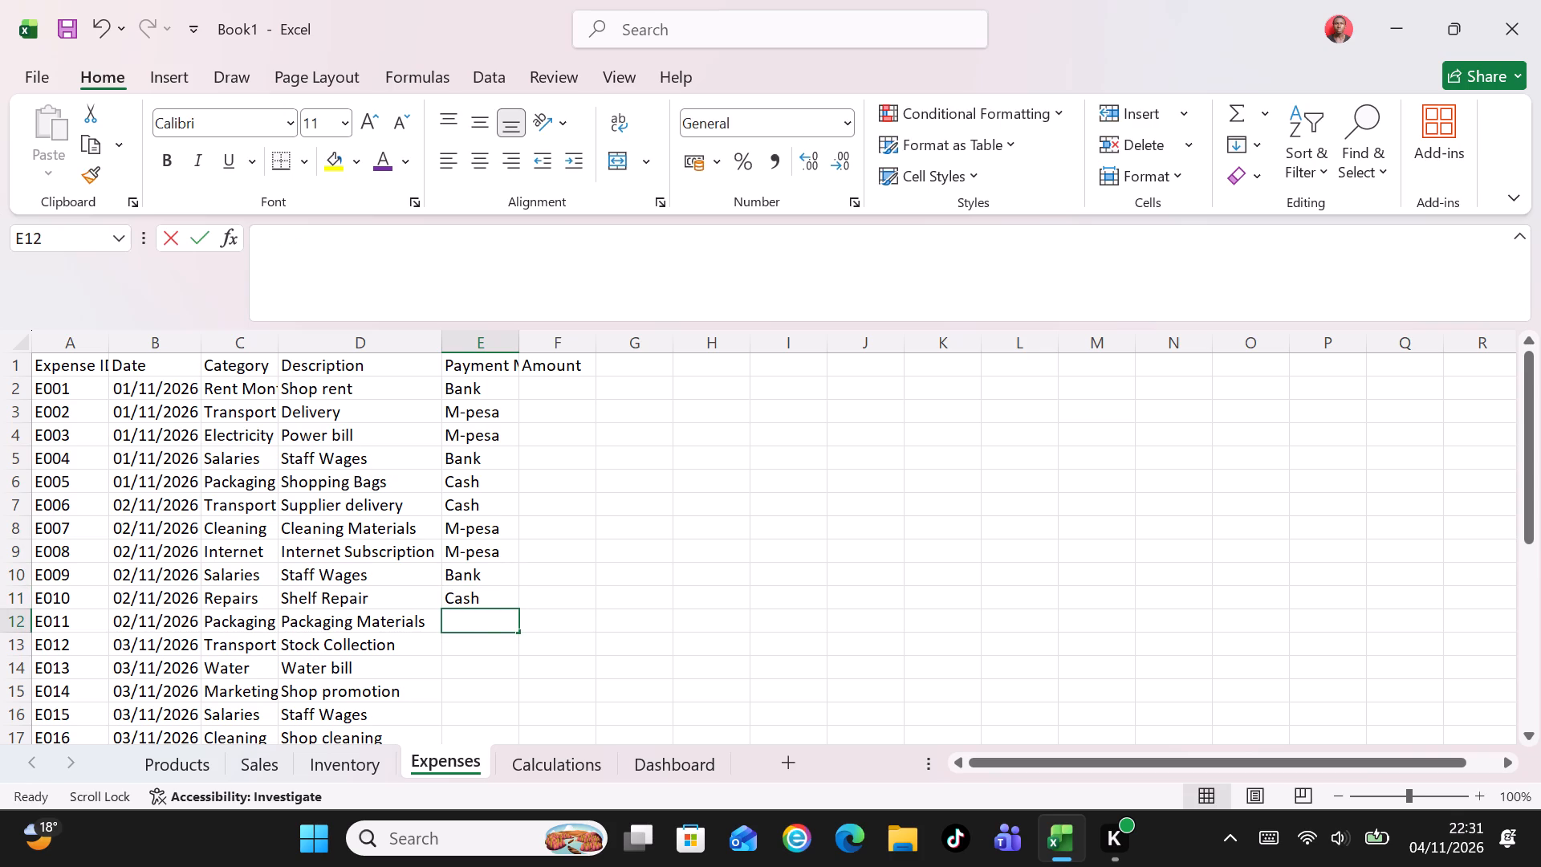
key("Return")
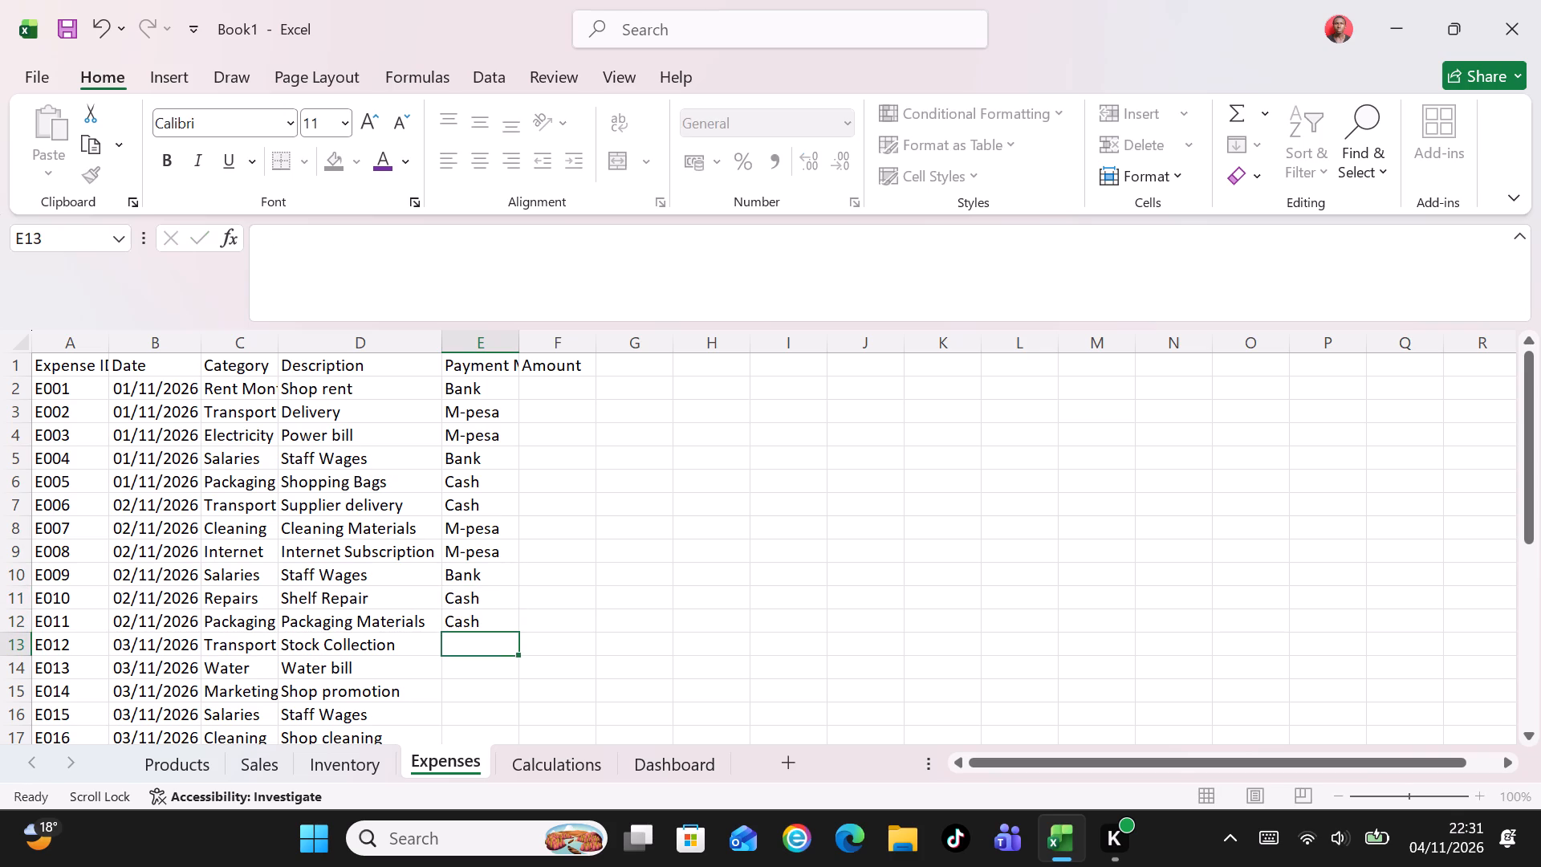
Enter the payment methods for expenses E012 to E016: M-pesa, M-pesa, Cash, Bank, Cash.
key("m")
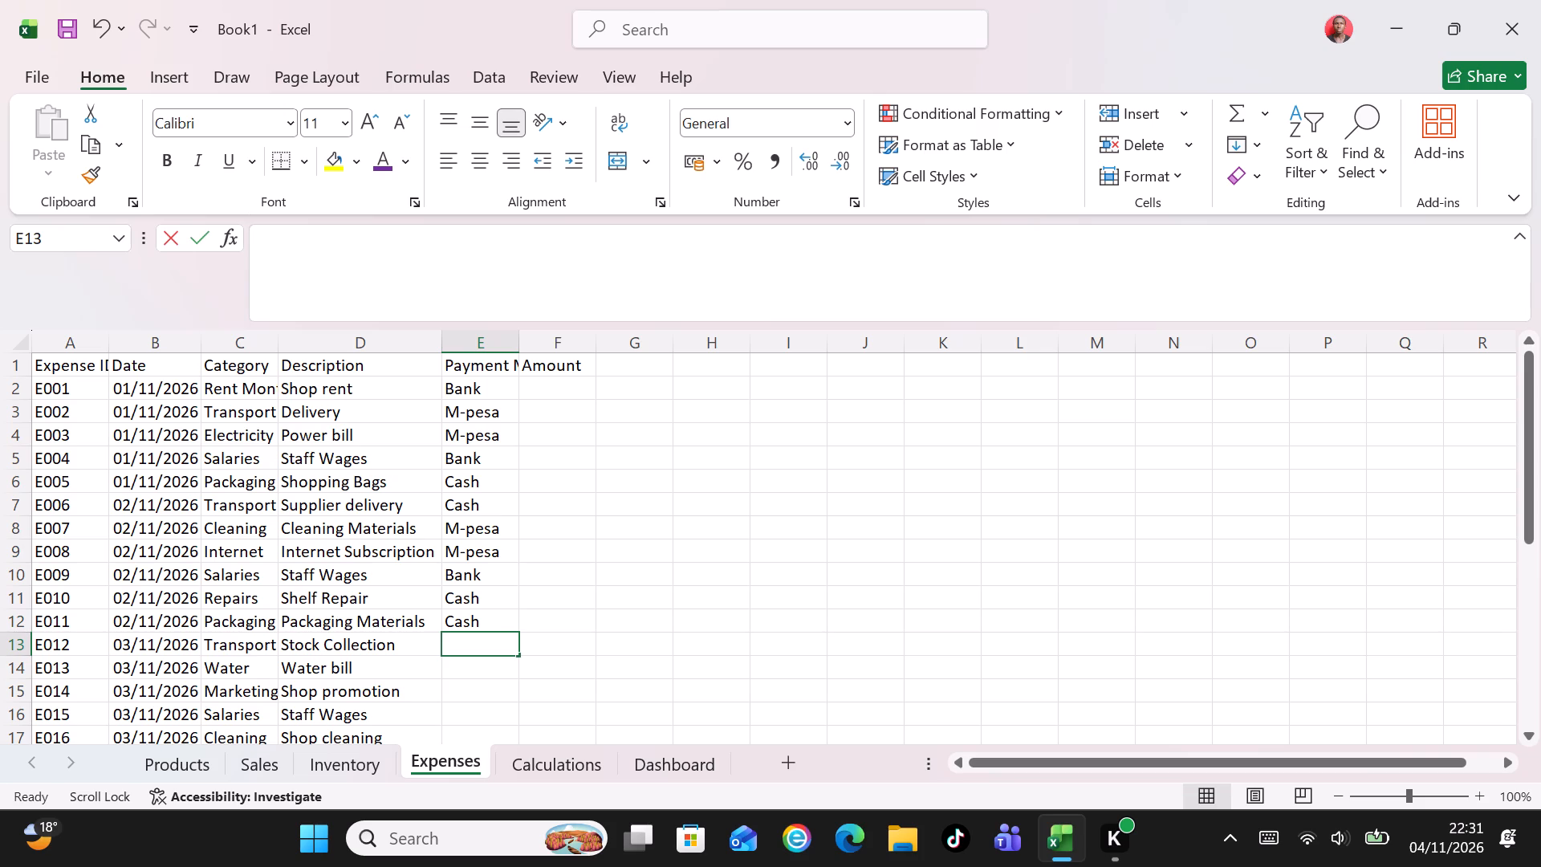
key("Return")
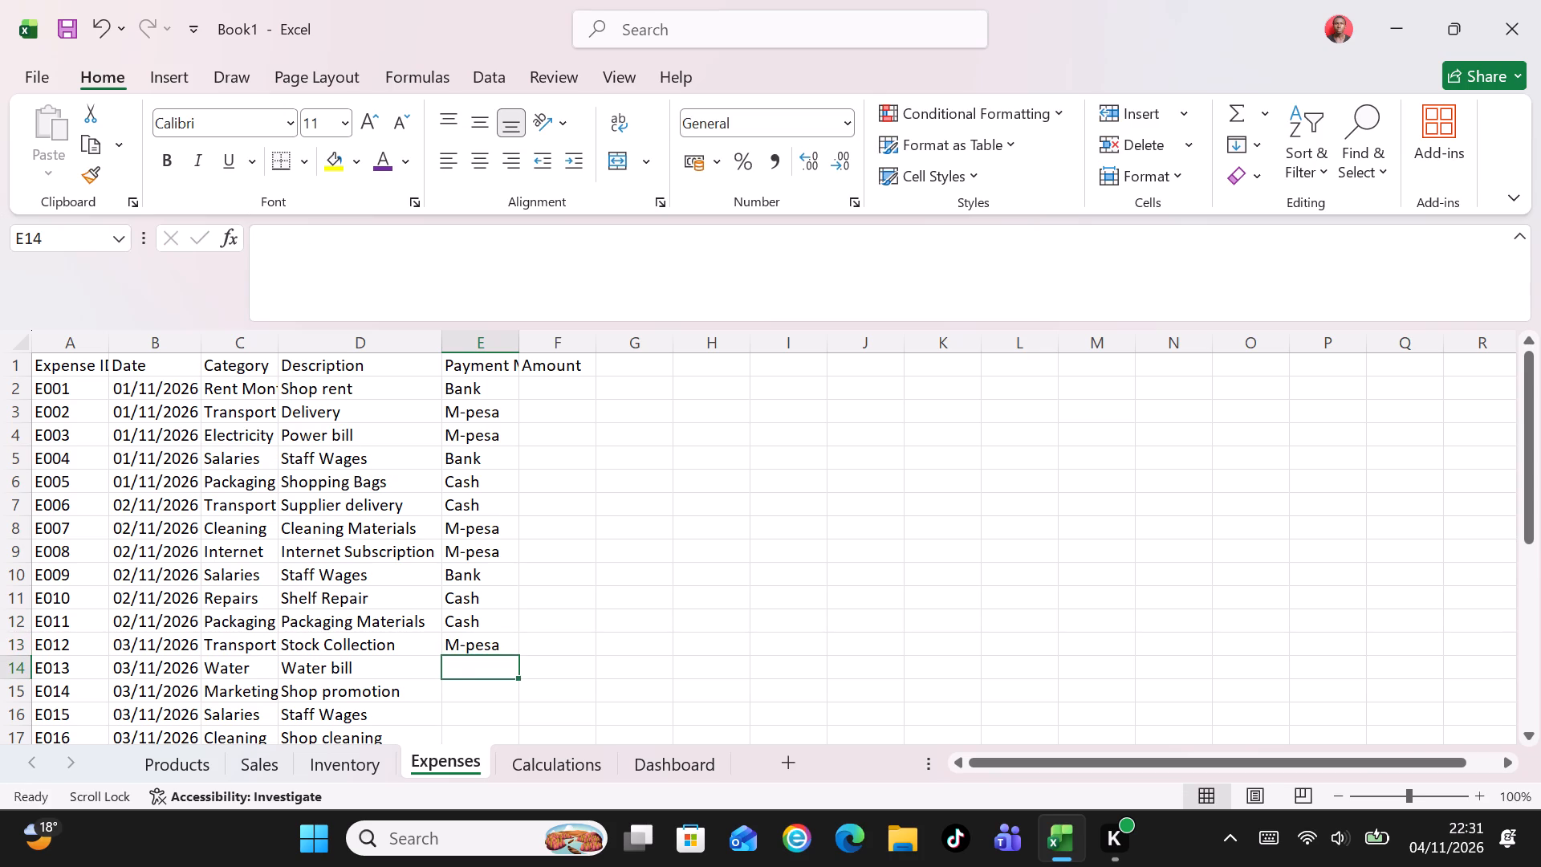
key("m")
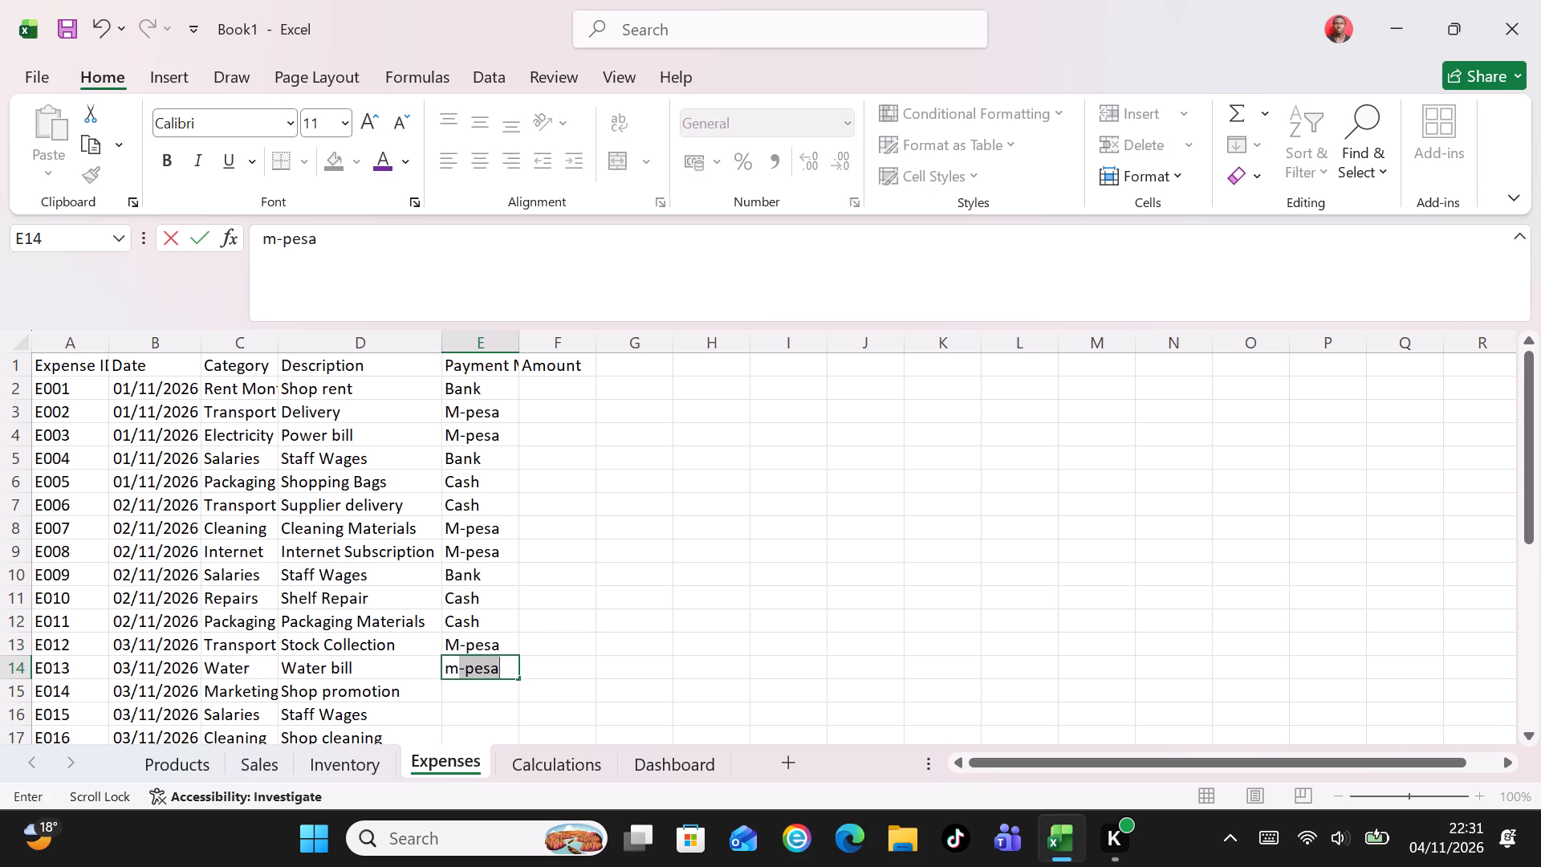
key("Return")
key("c")
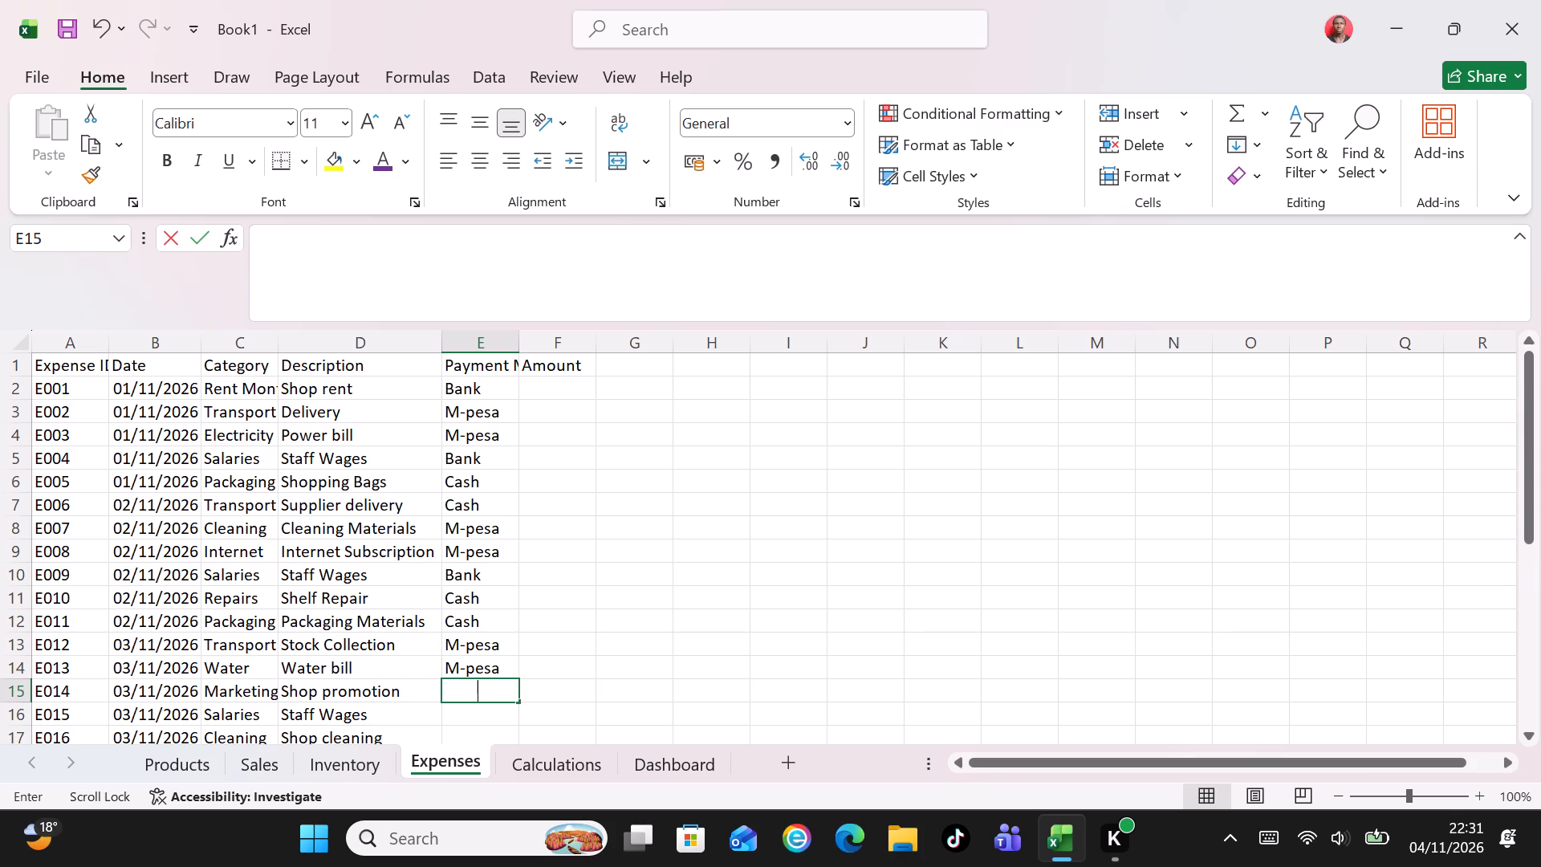
key("Return")
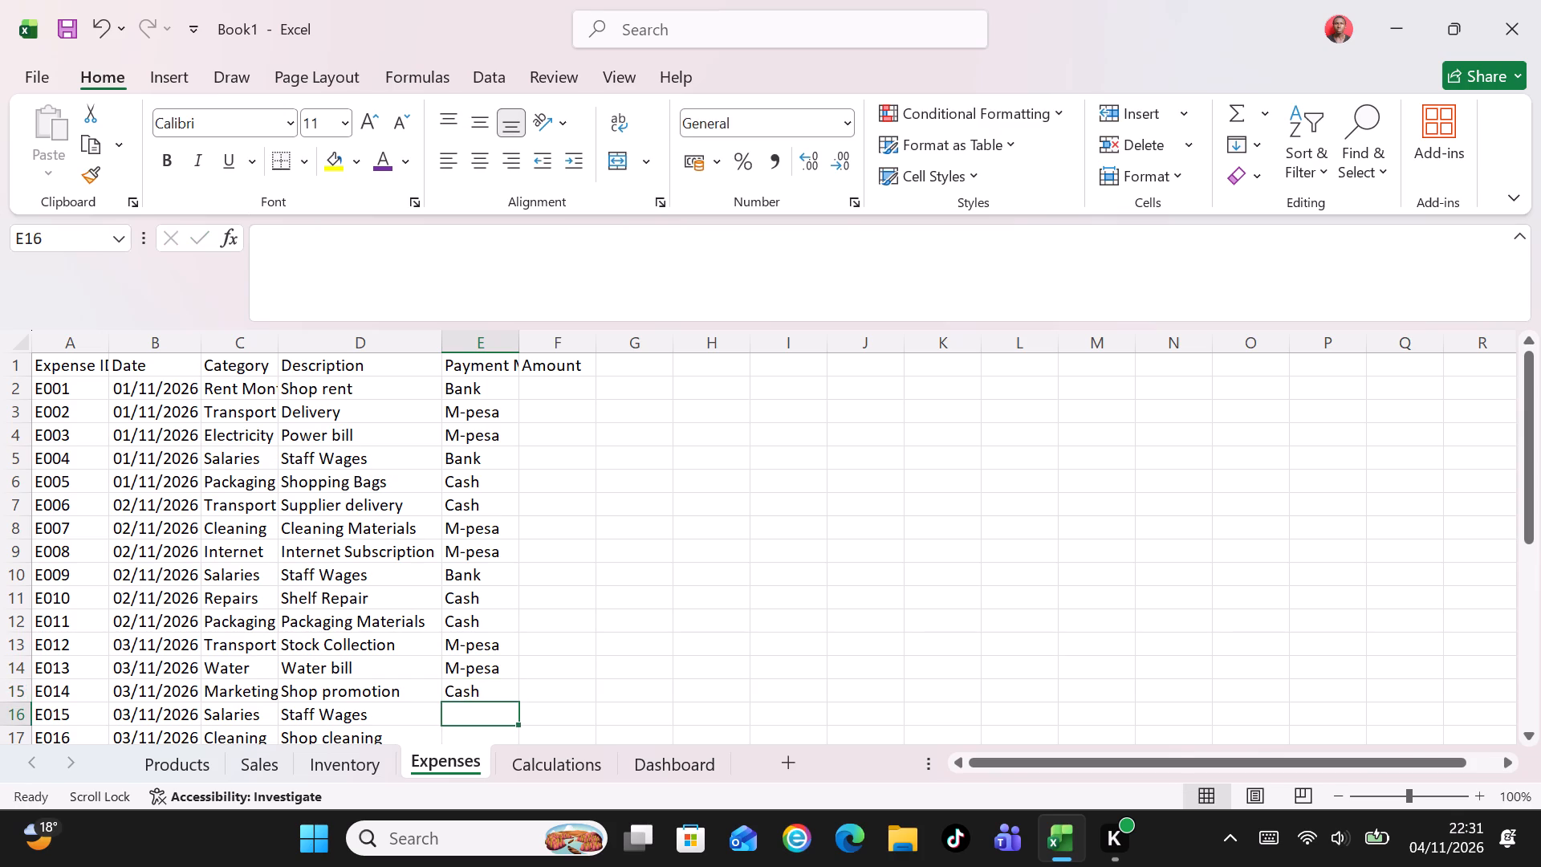
key("b")
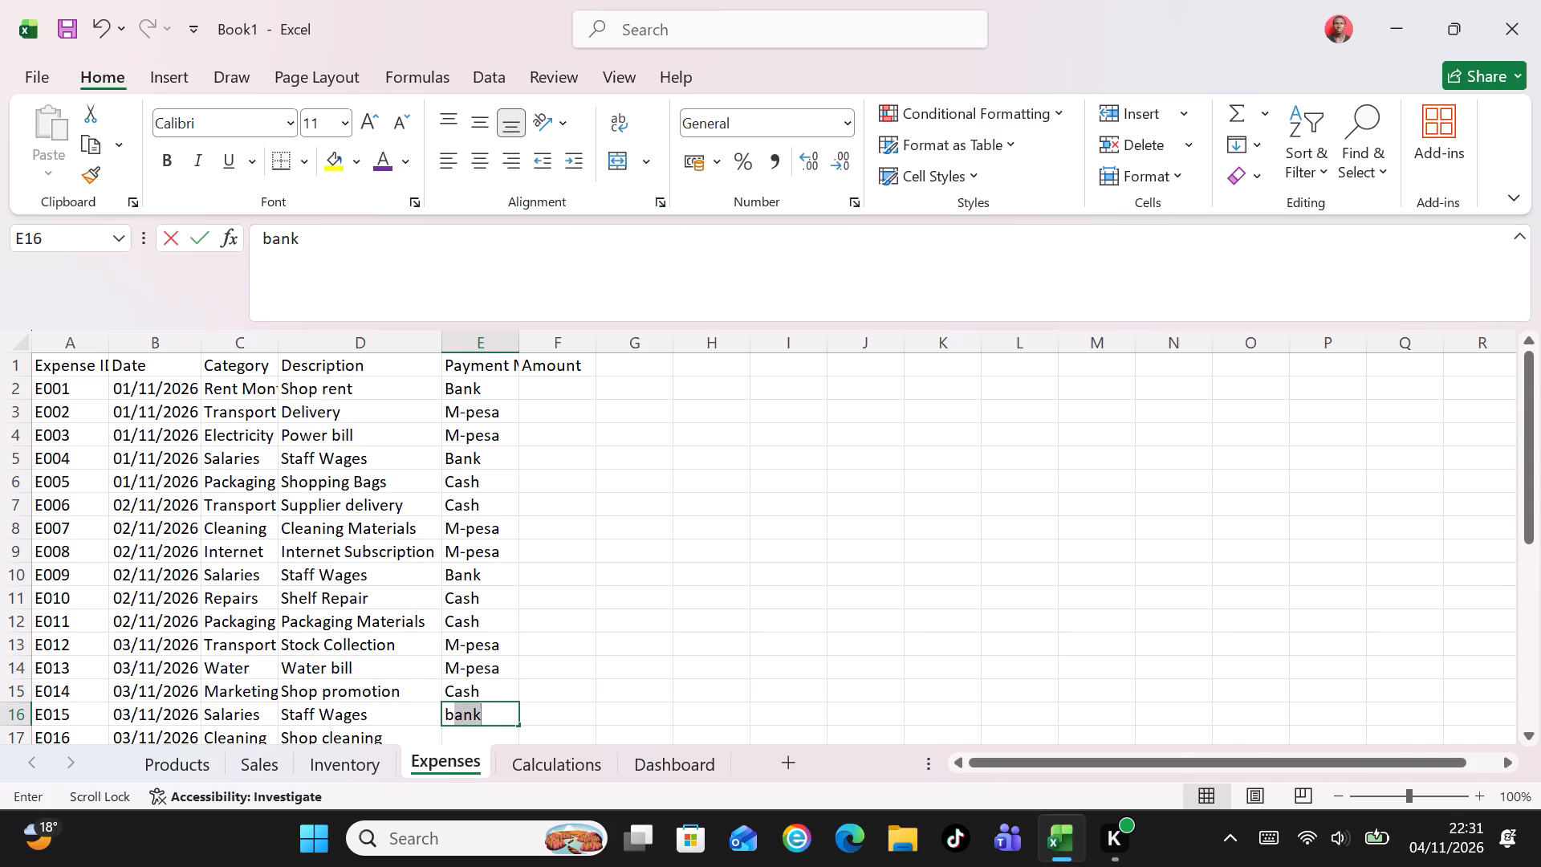
key("Return")
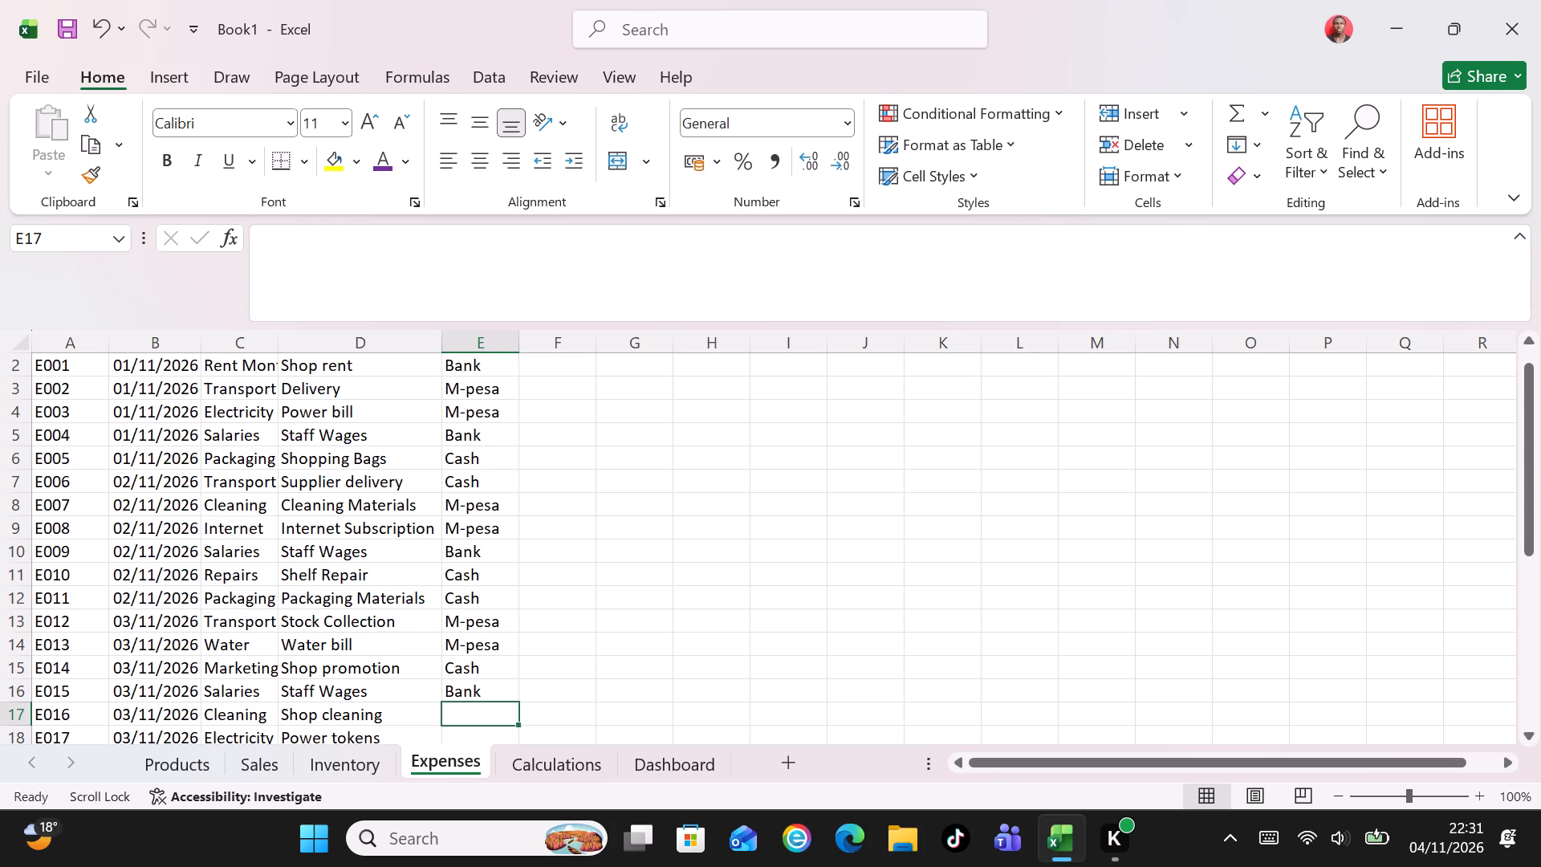
key("c")
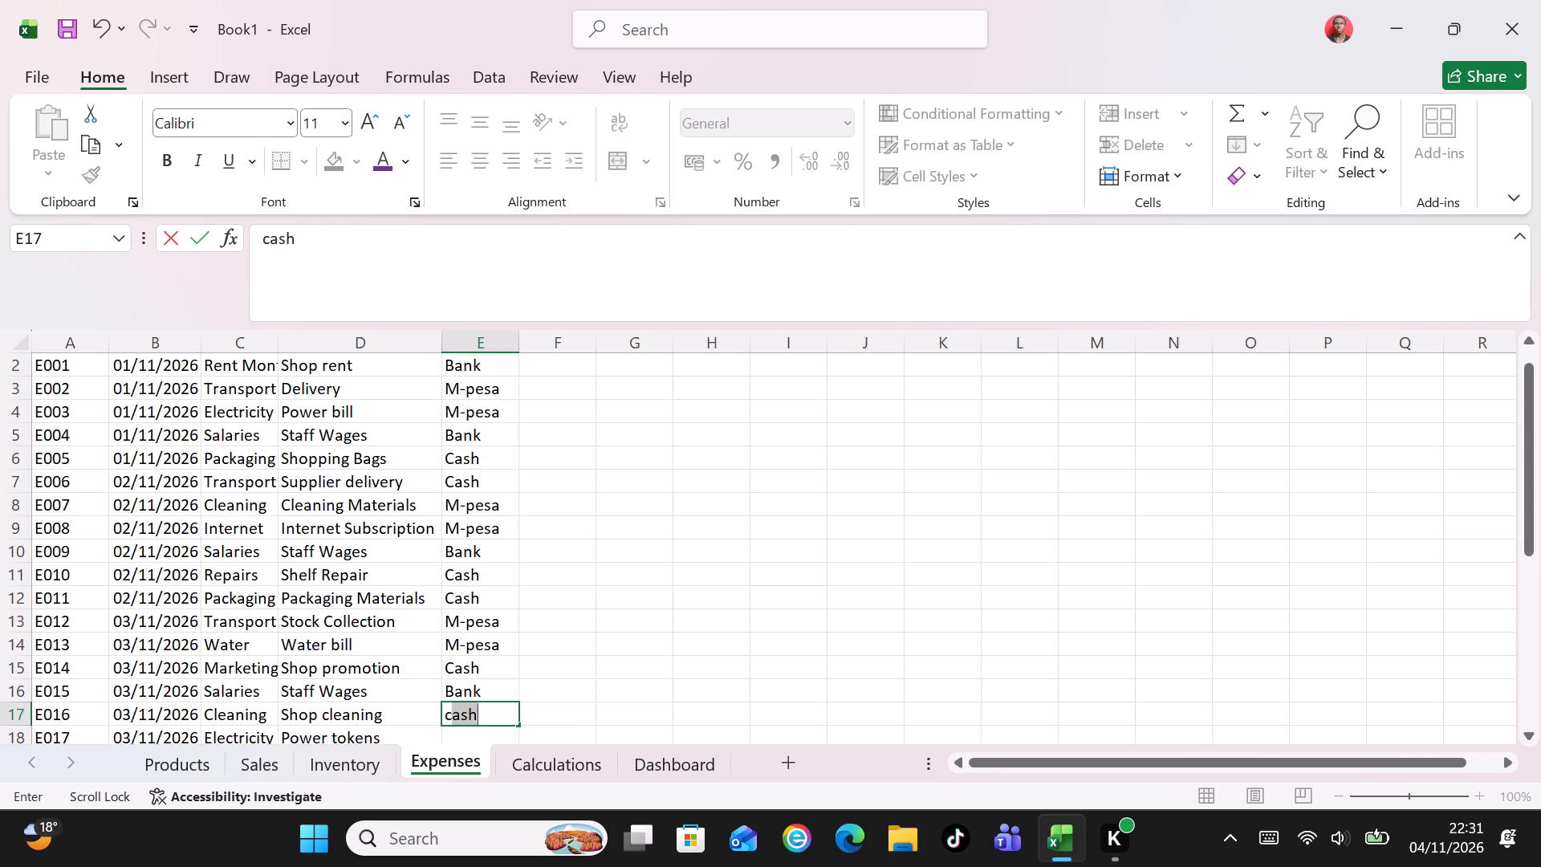
key("Return")
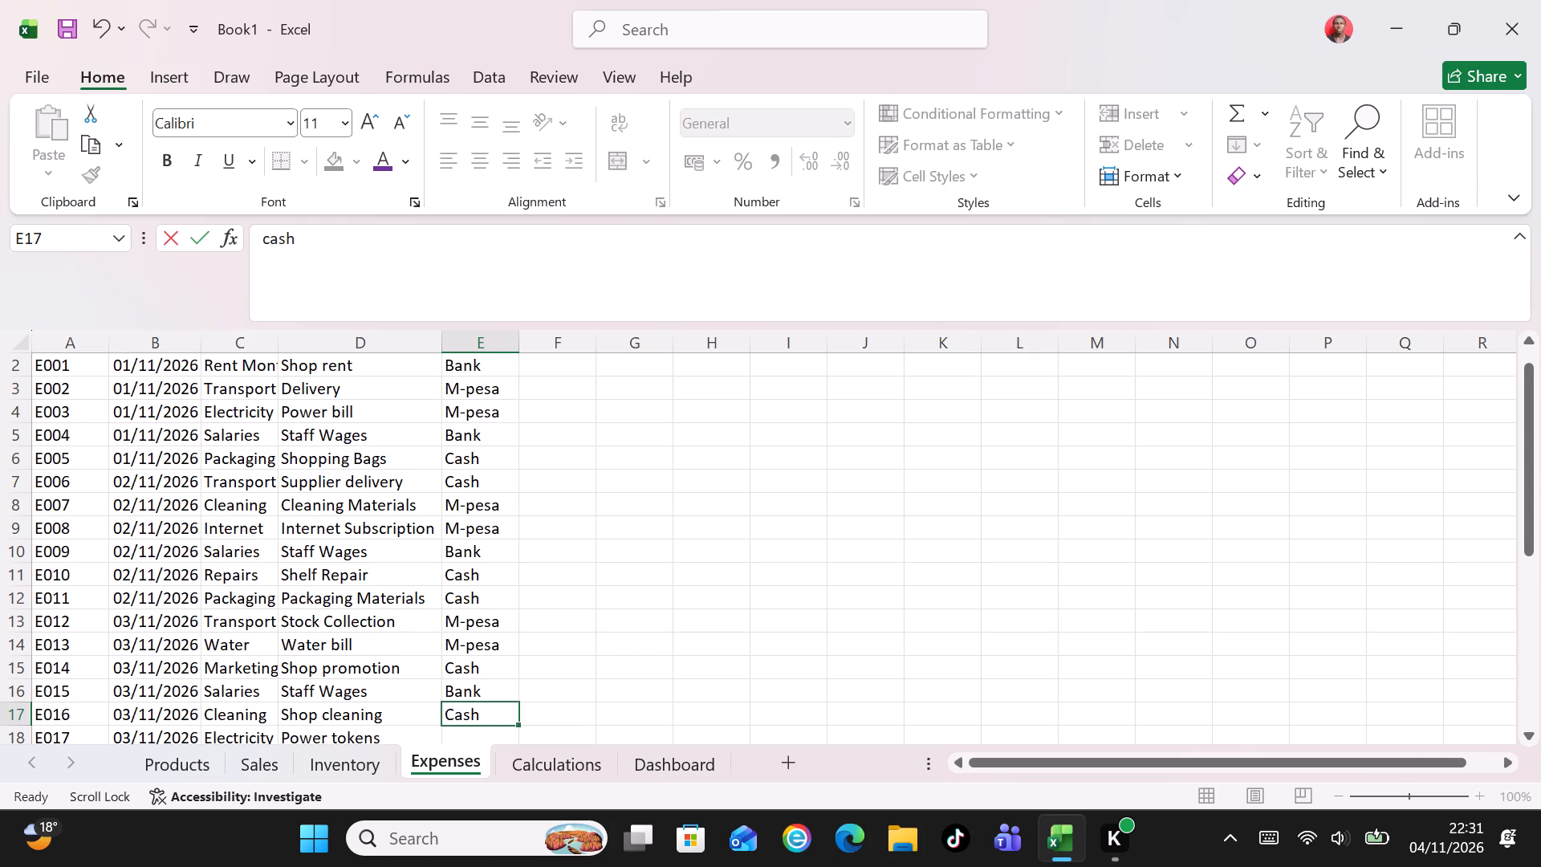
Enter the payment methods for expenses E017 to E021: M-pesa, Cash, M-pesa, Cash, Bank.
key("m")
key("Return")
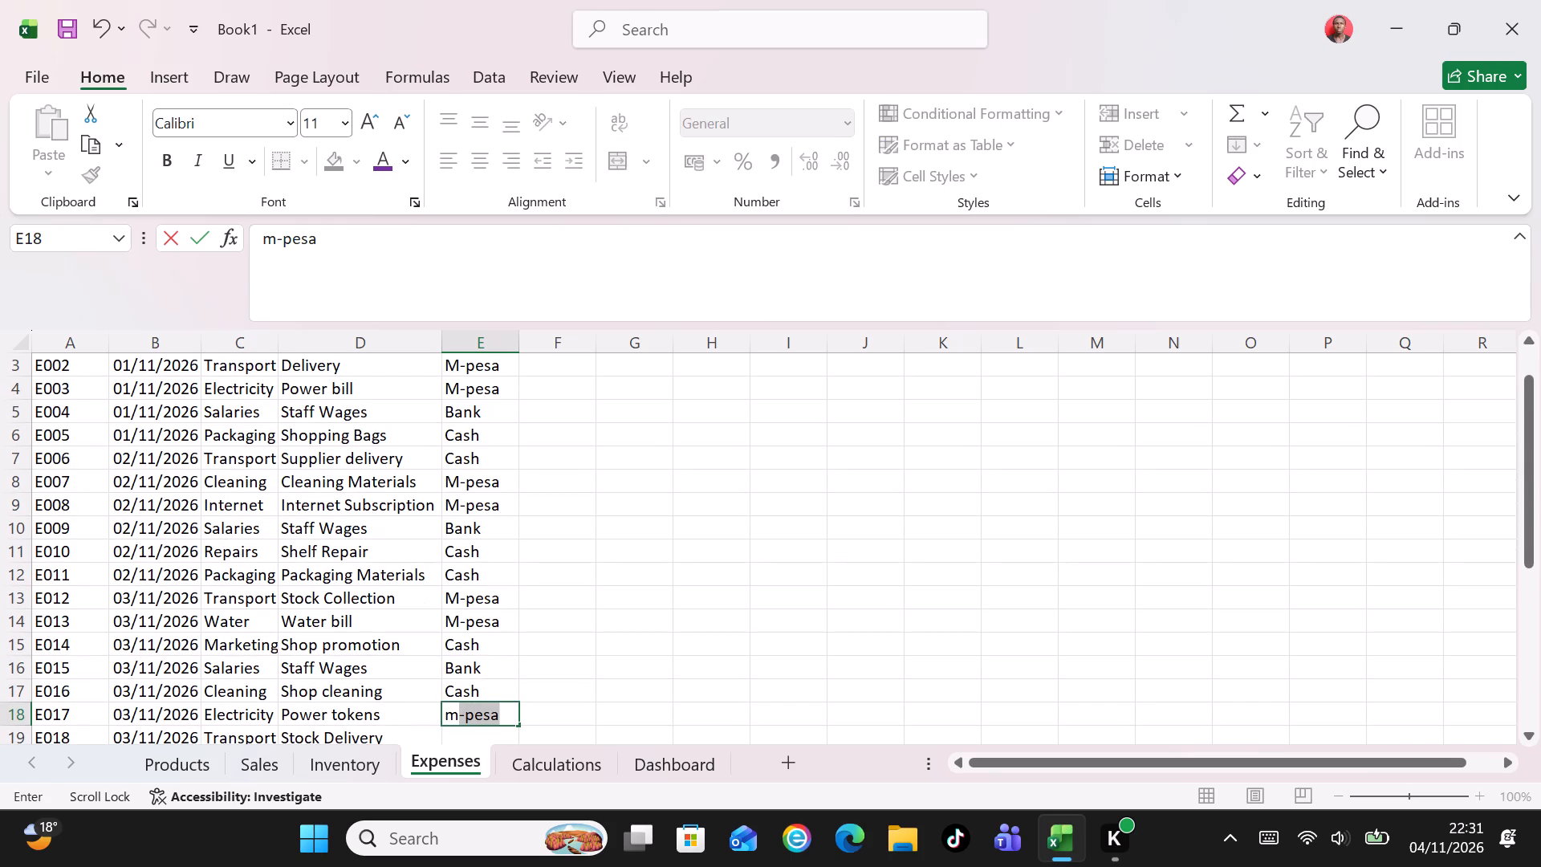
key("c")
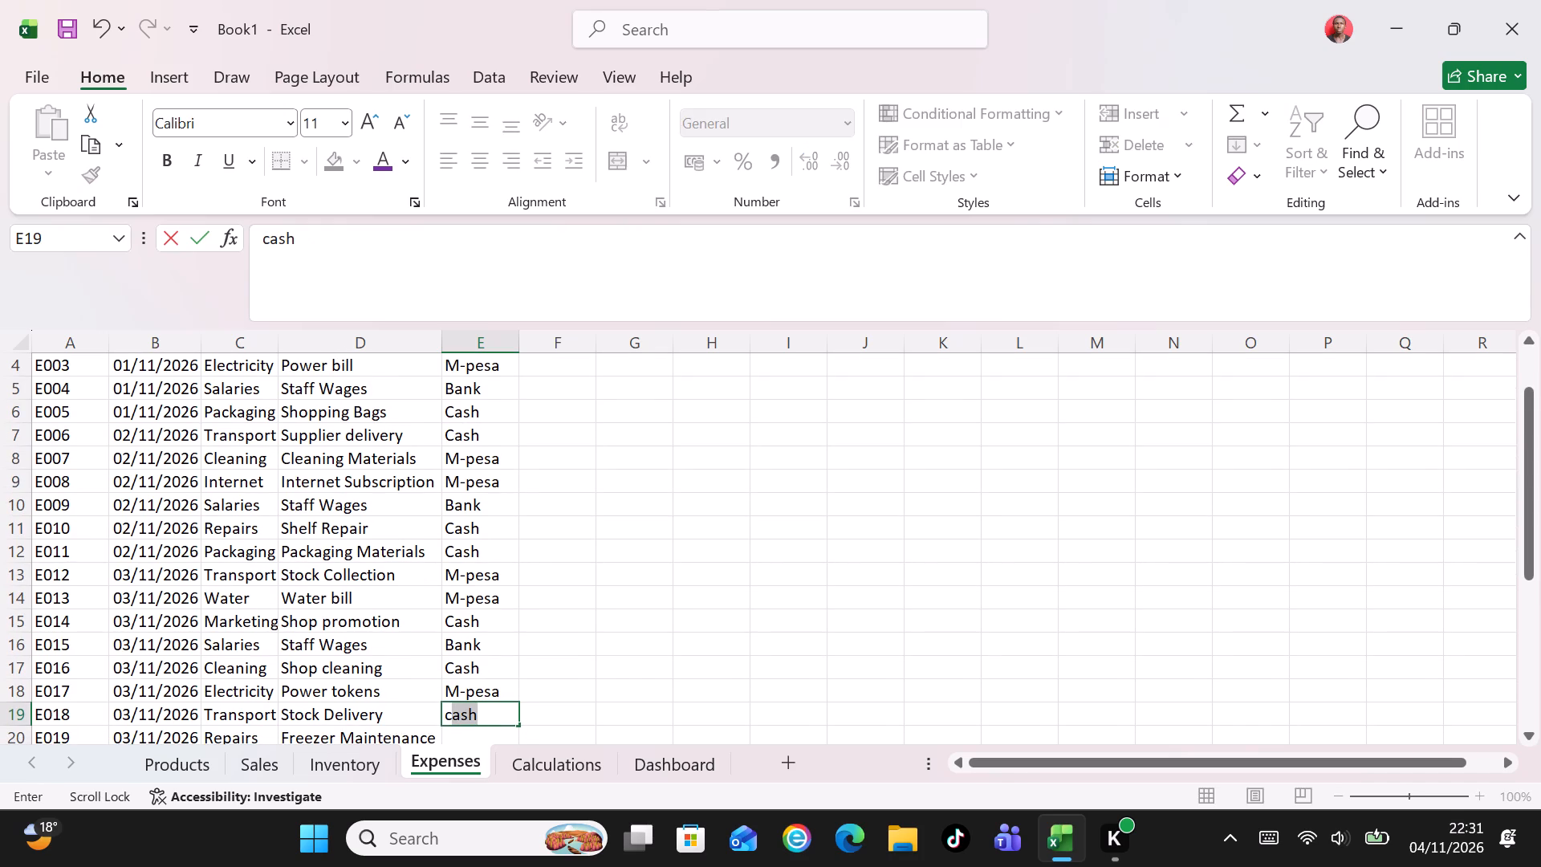
key("Return")
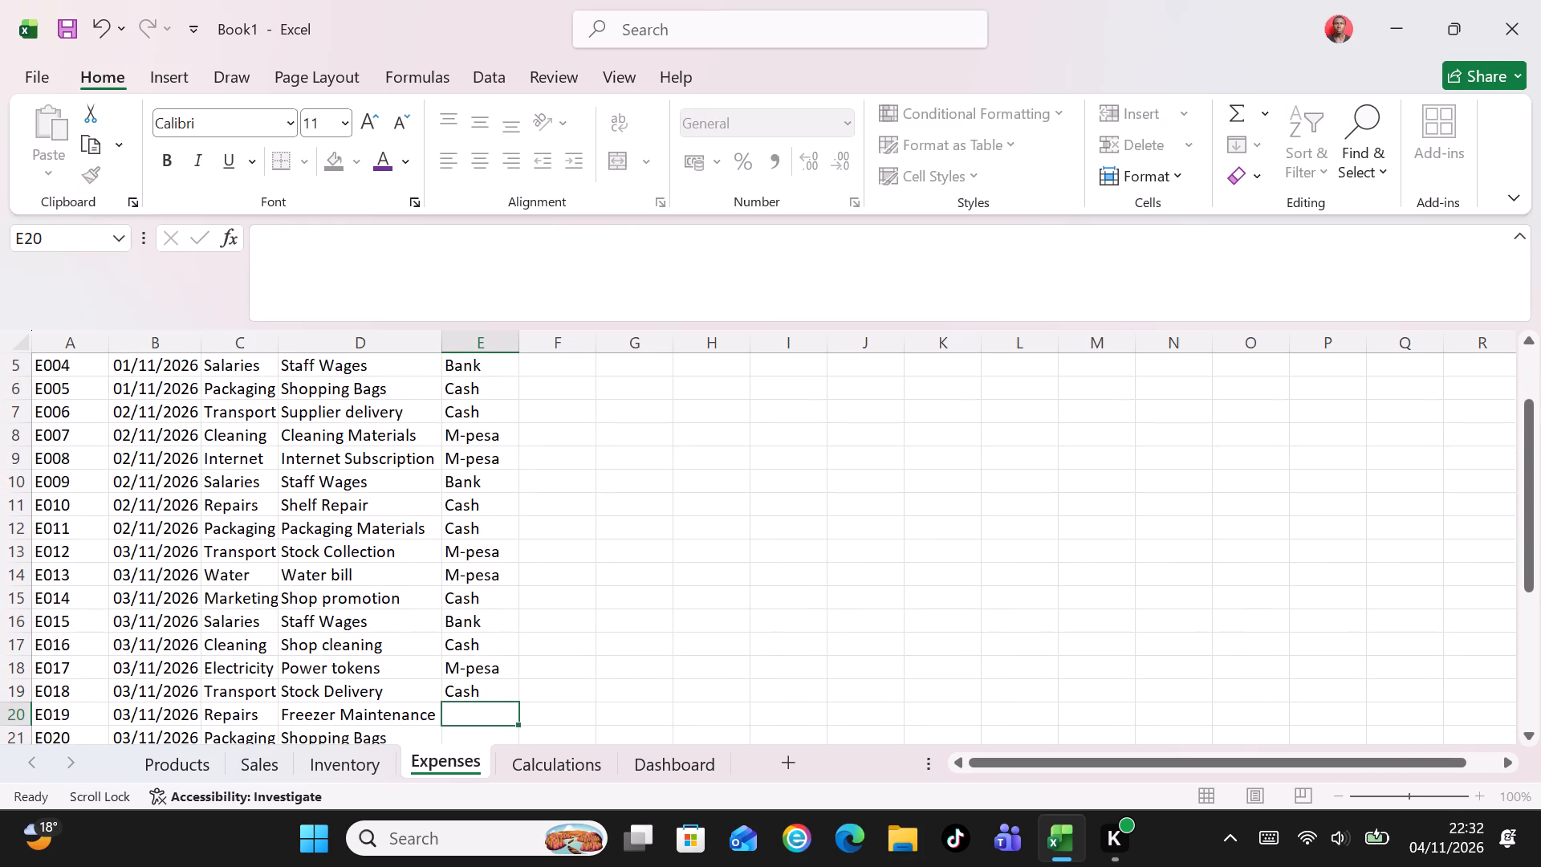
key("m")
key("Return")
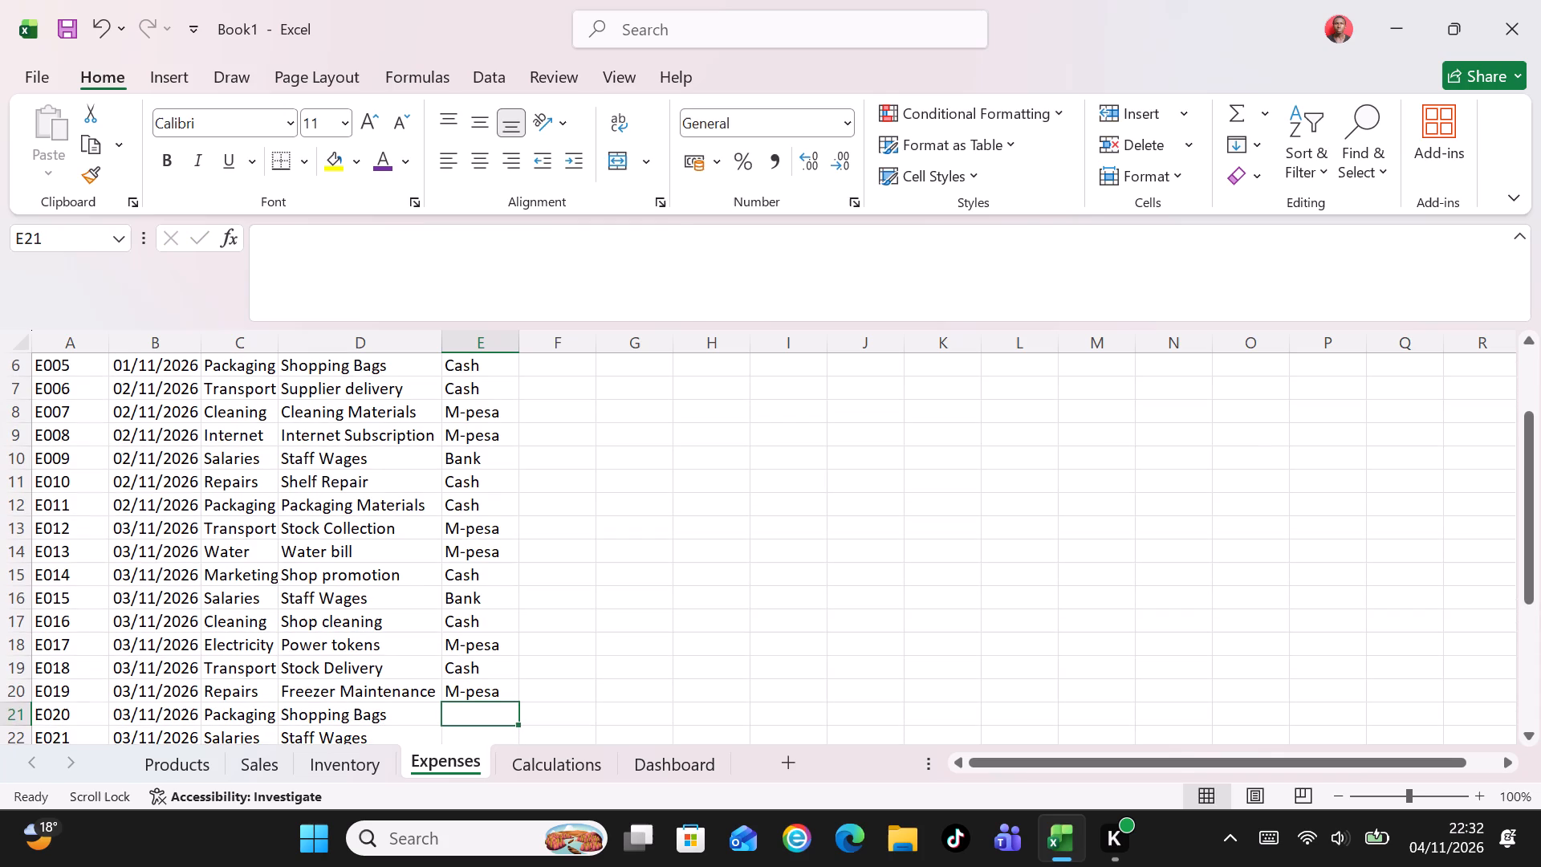
key("c")
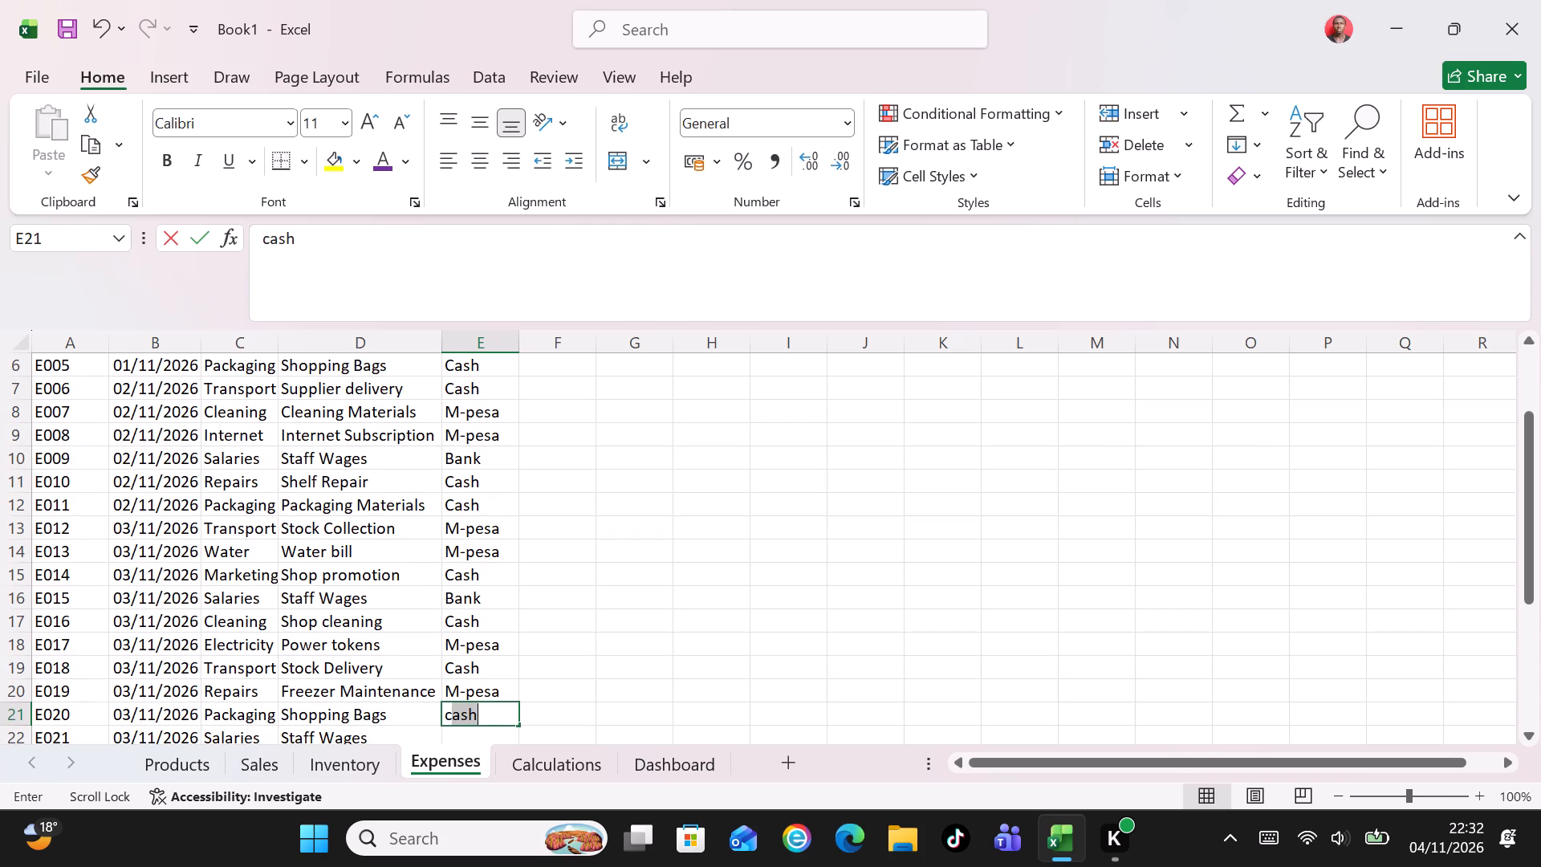
key("Return")
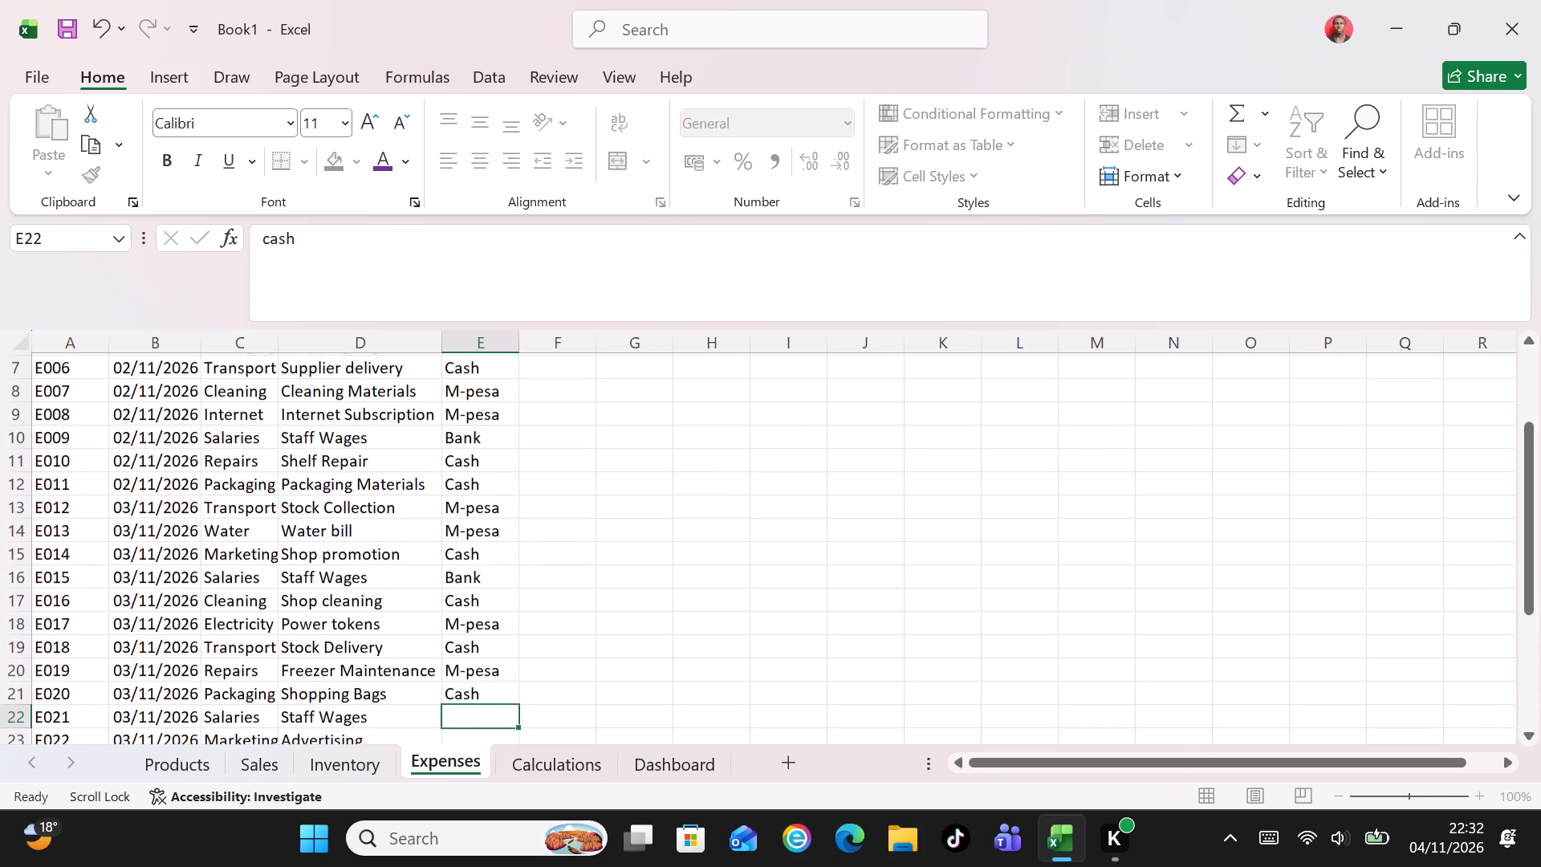
key("b")
key("Return")
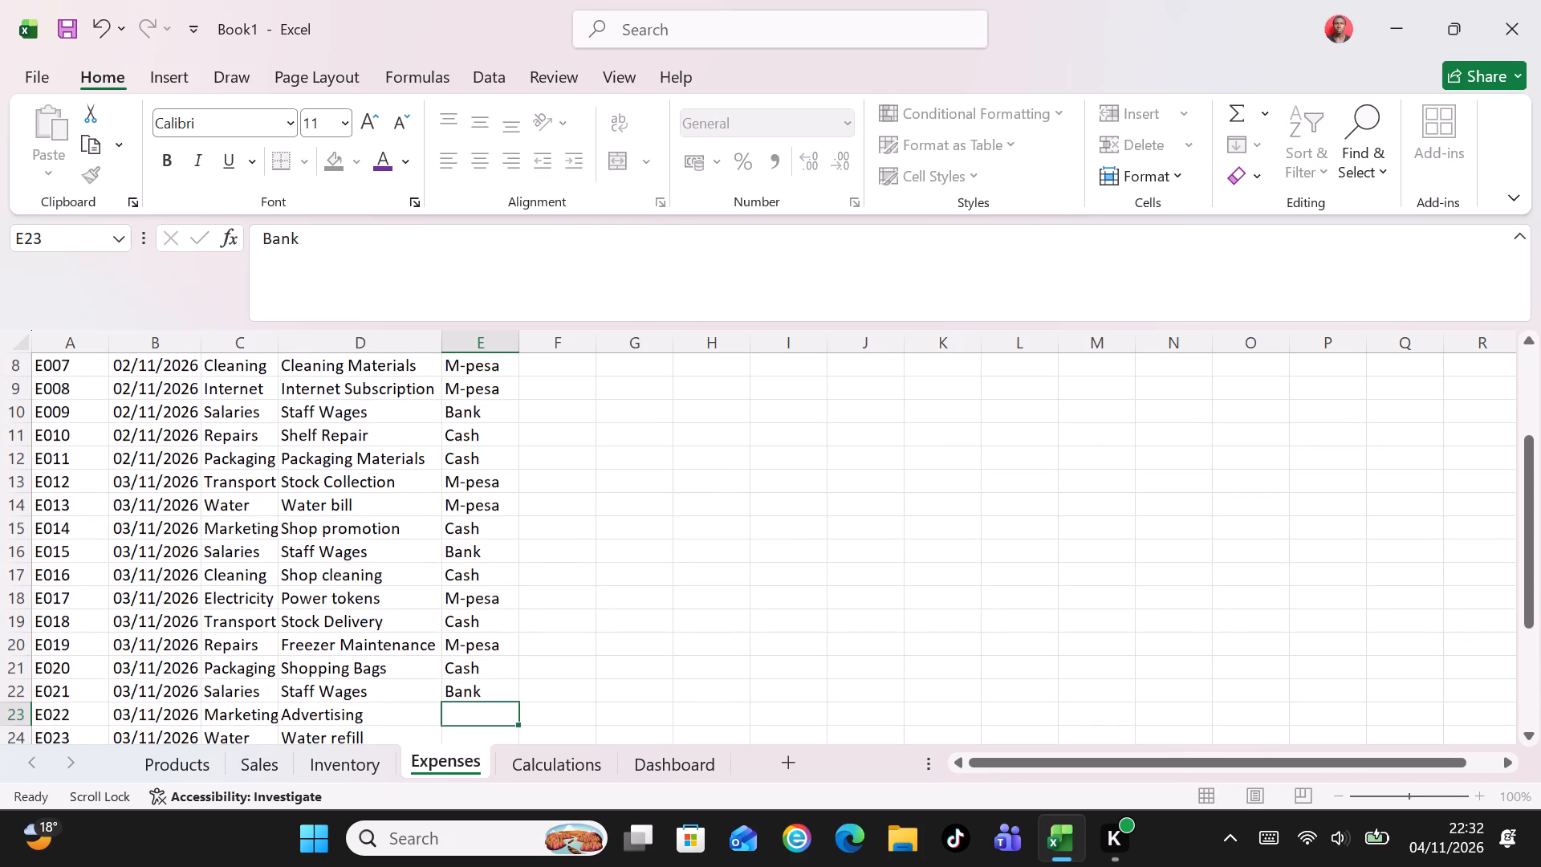
Enter the payment methods for expenses E022 to E026: M-pesa, Cash, M-pesa, Cash, M-pesa.
key("m")
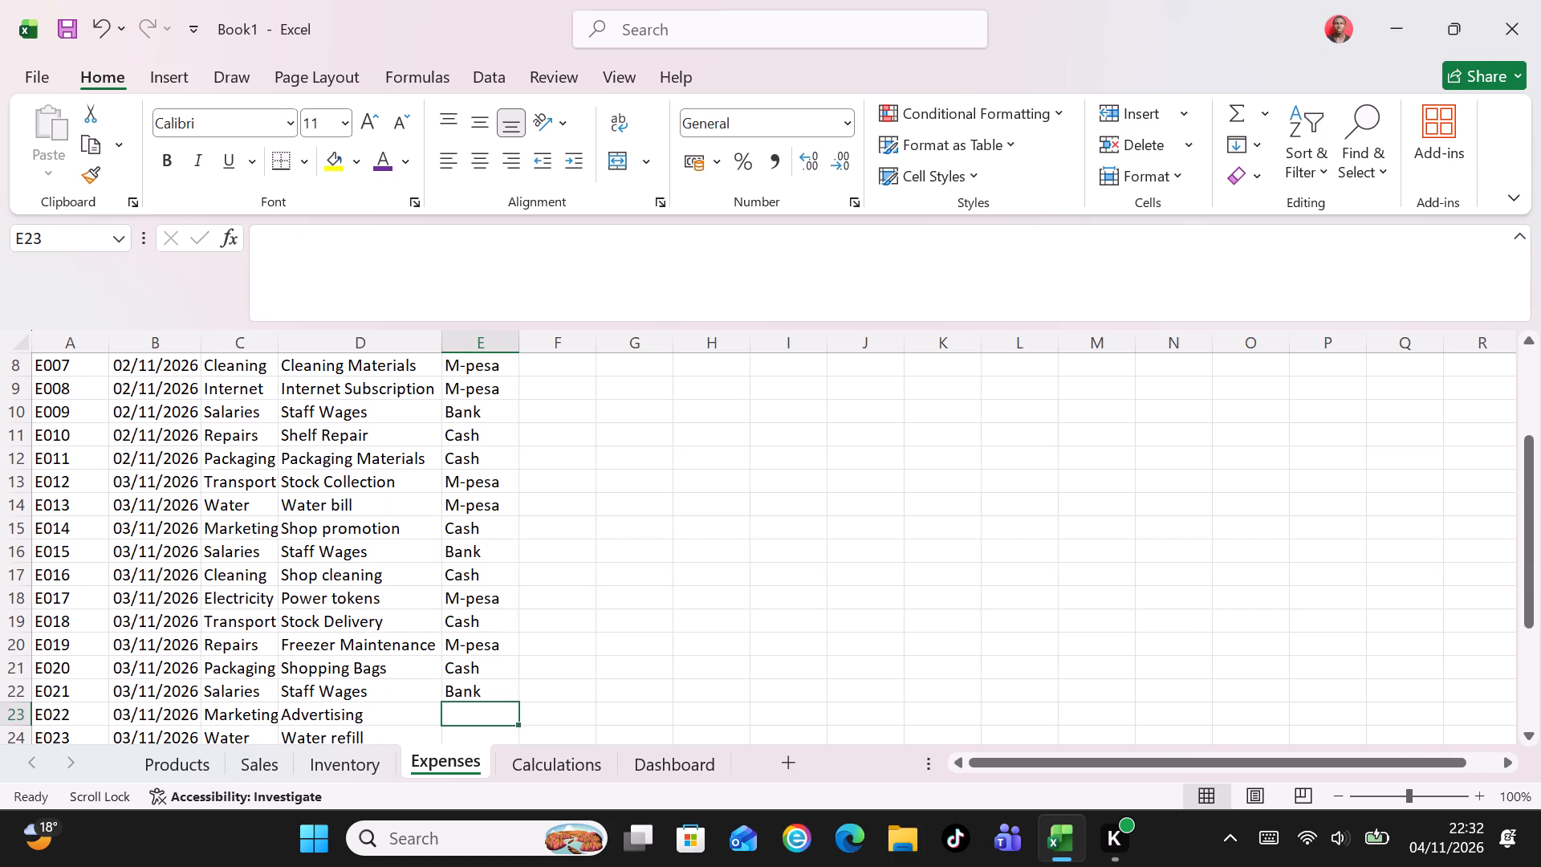
key("Return")
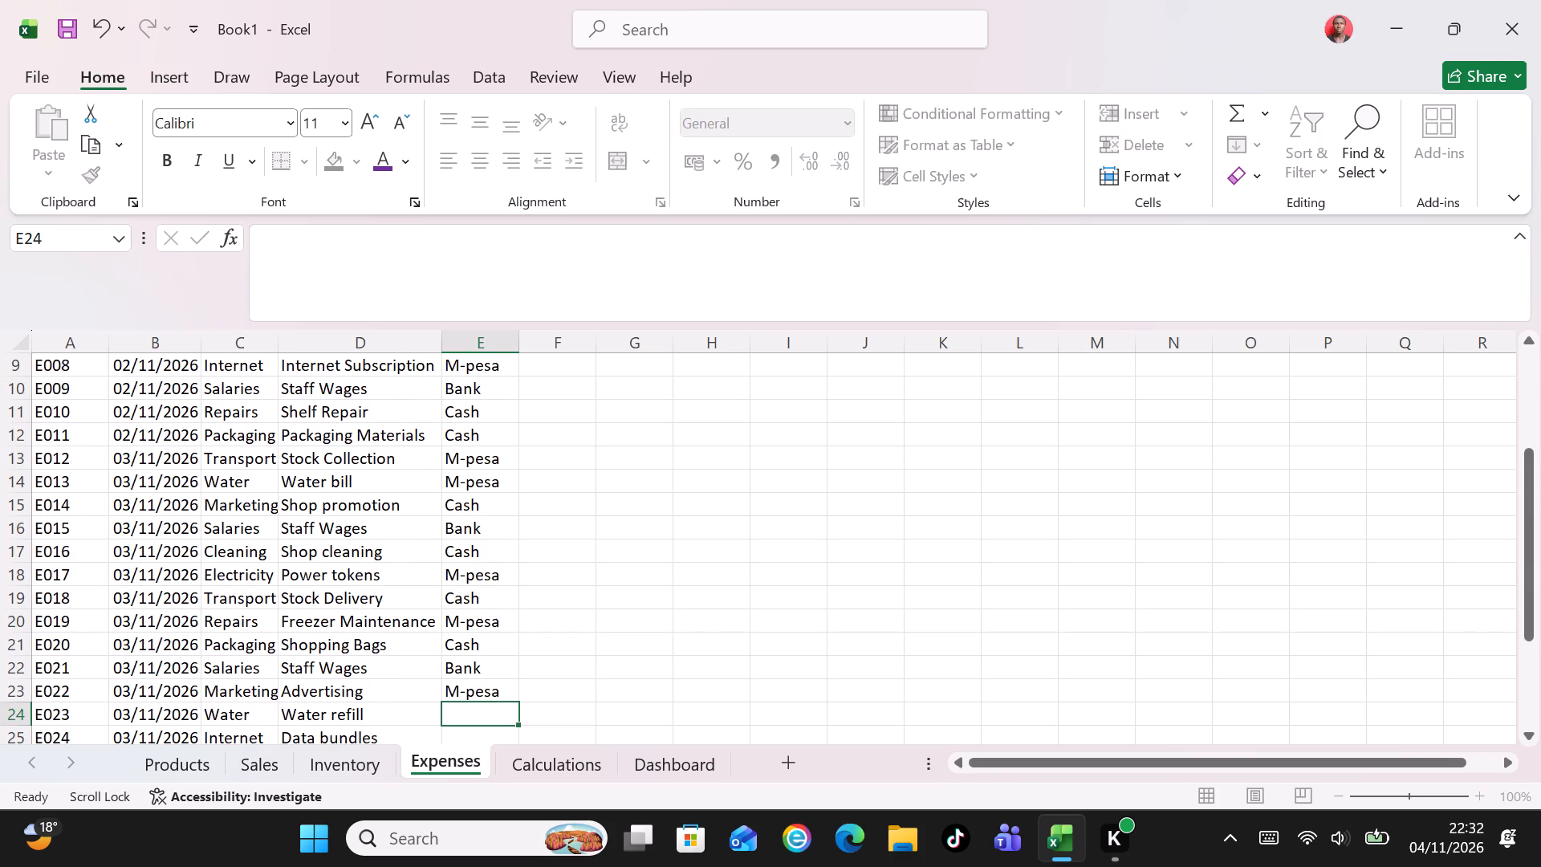
key("c")
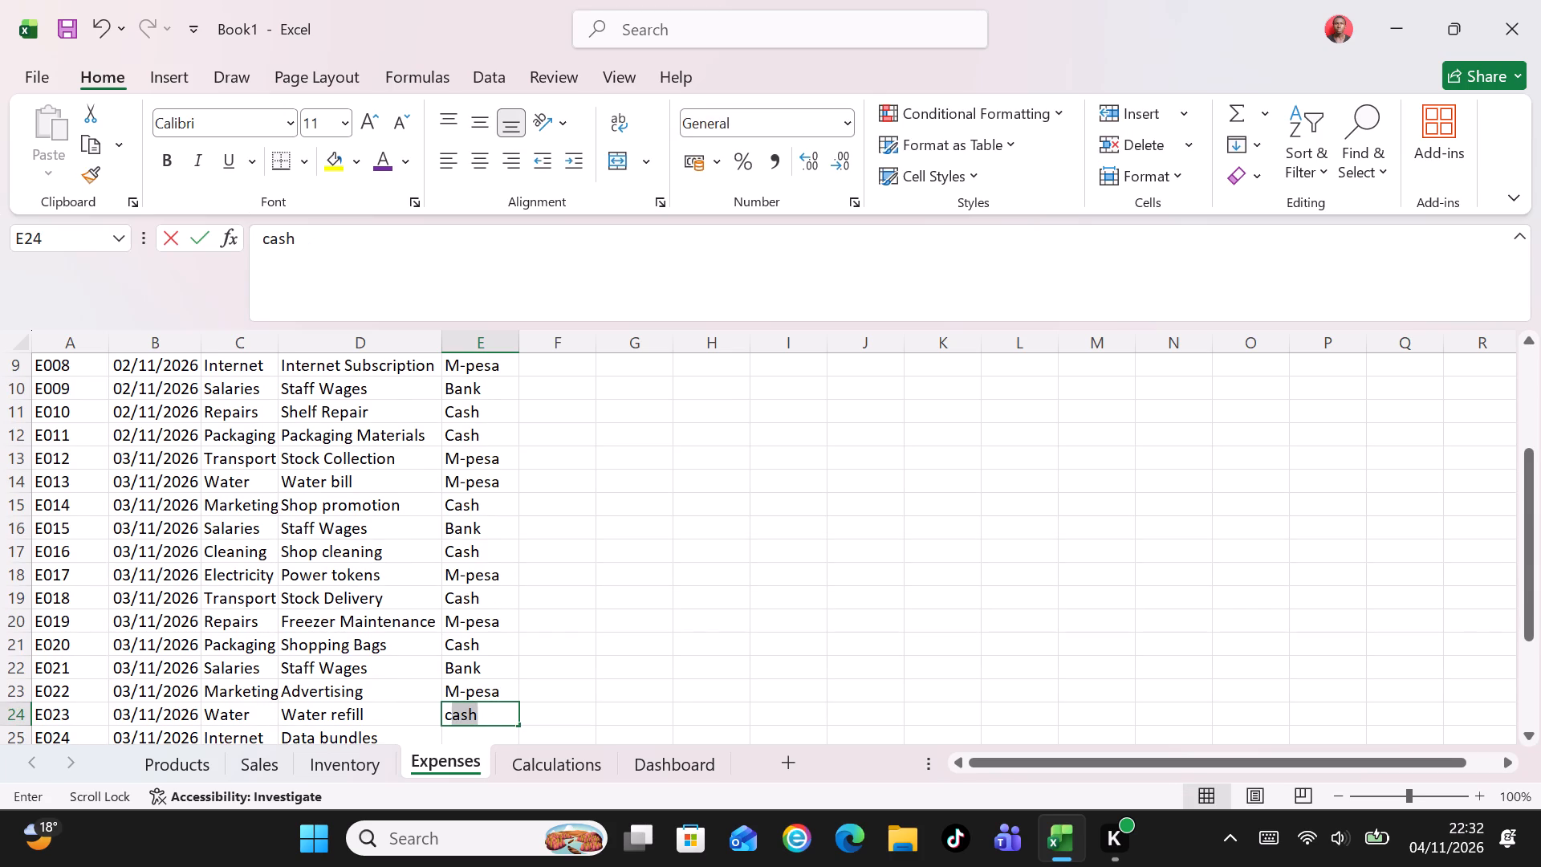
key("Return")
key("m")
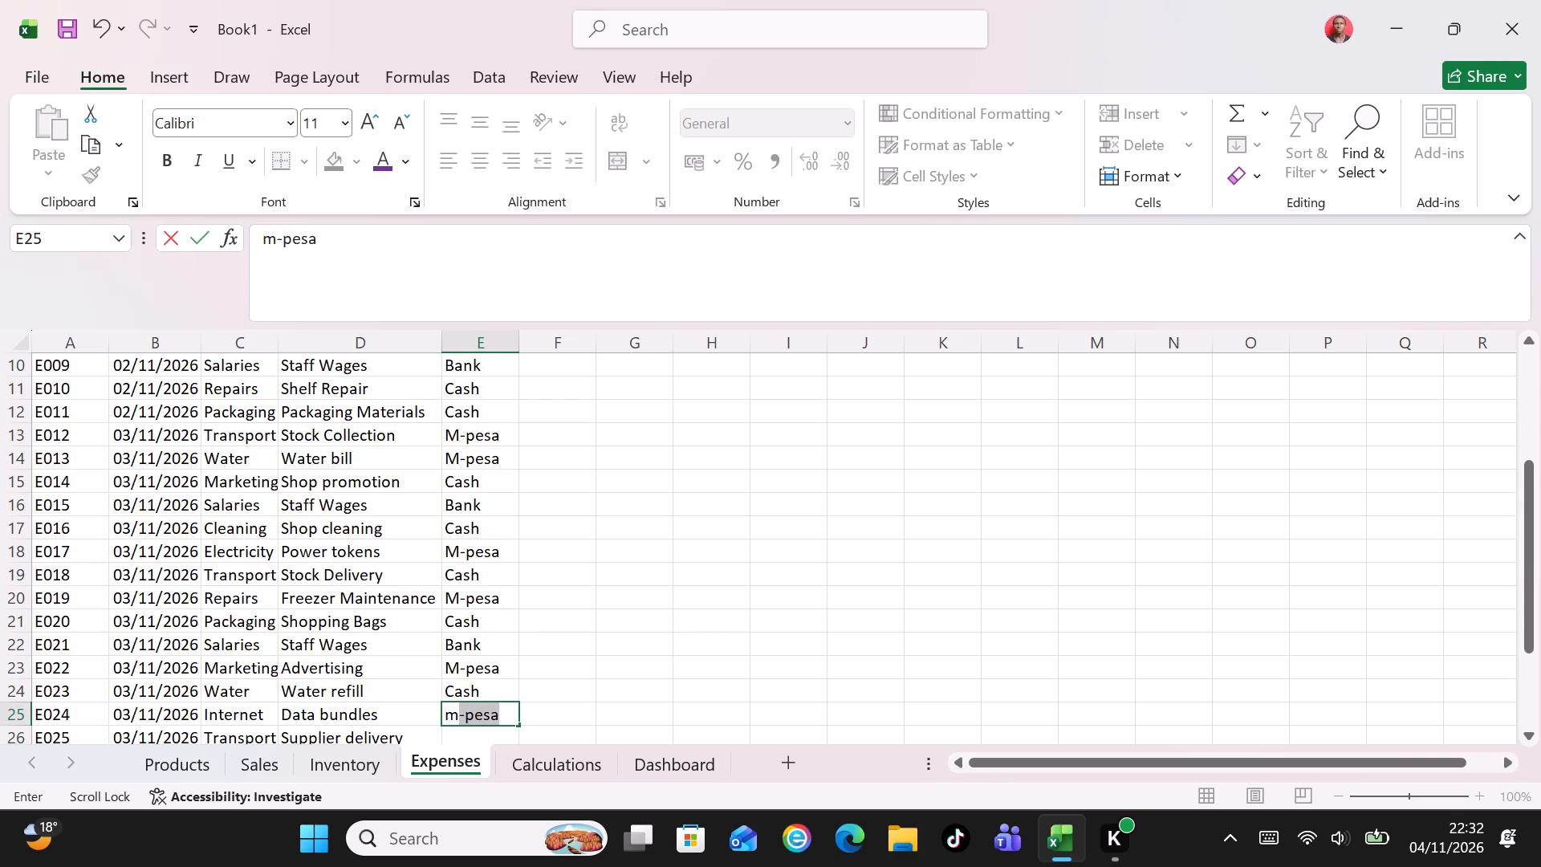
key("Return")
key("c")
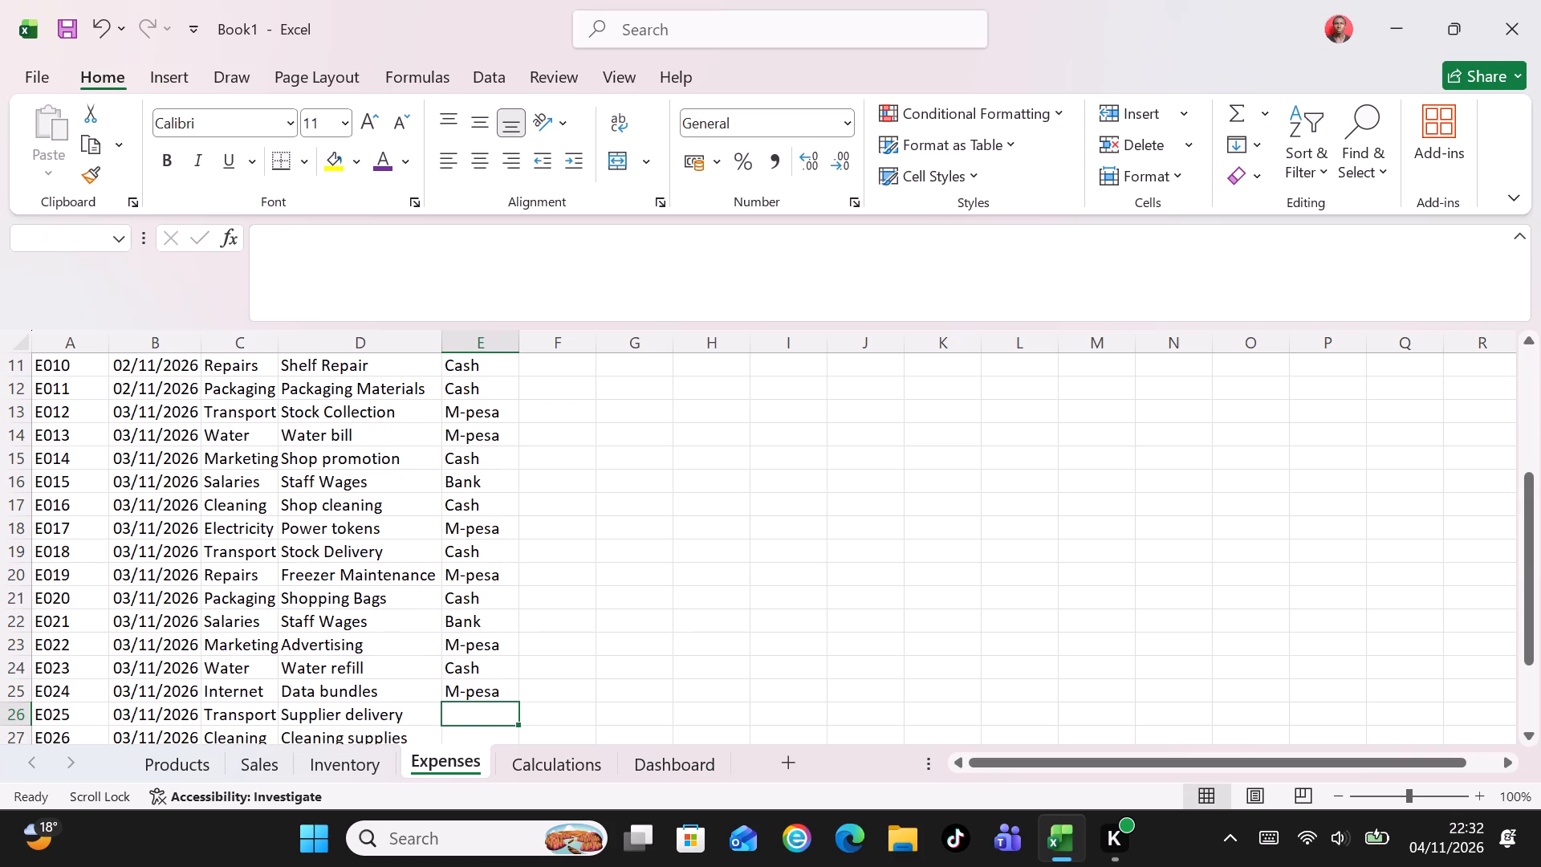
key("Return")
key("m")
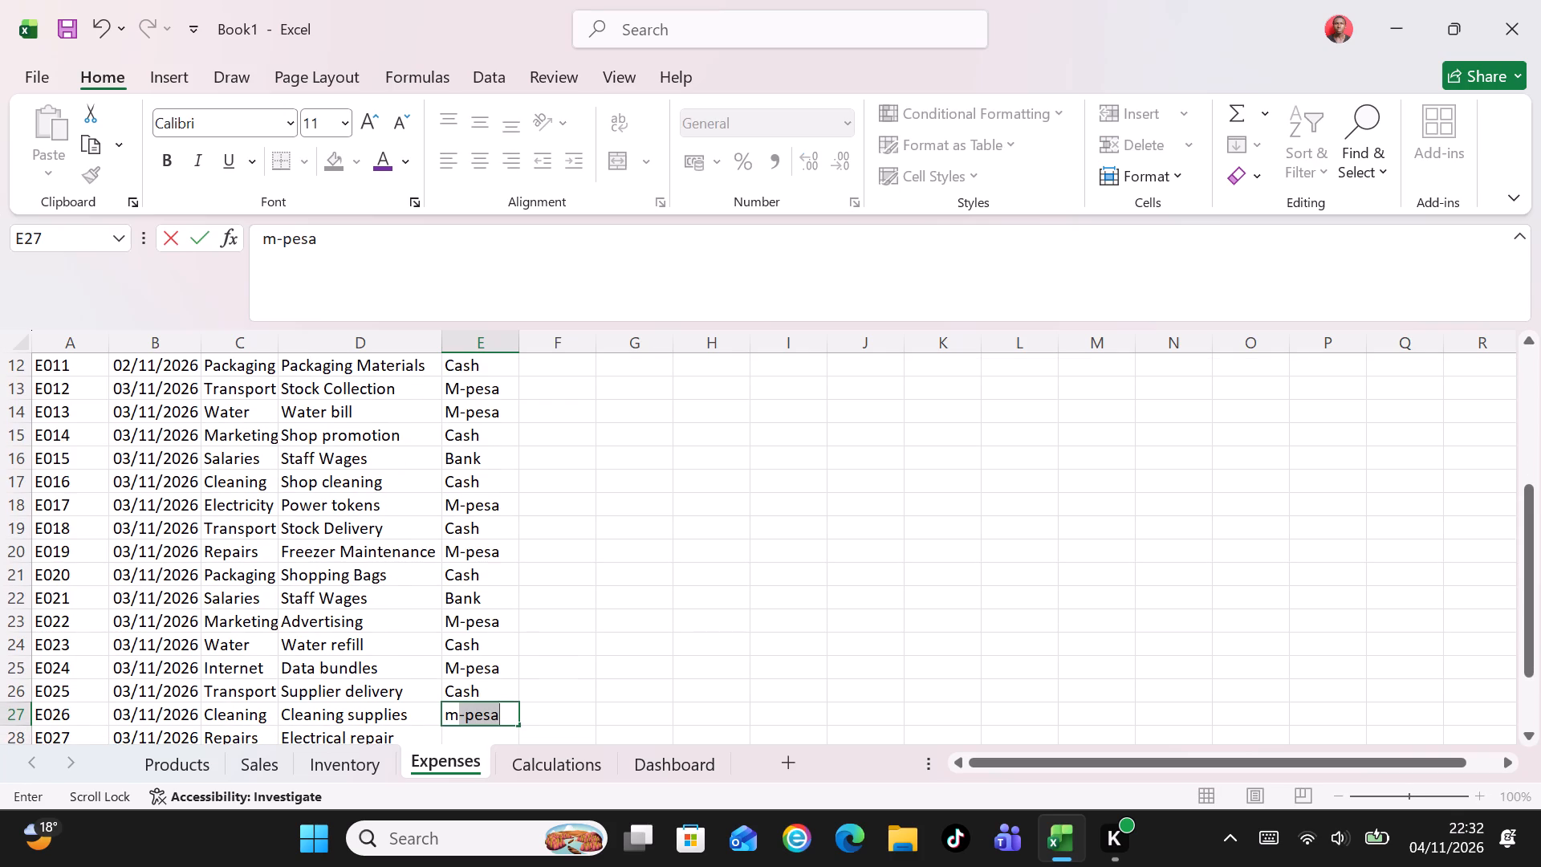
key("Return")
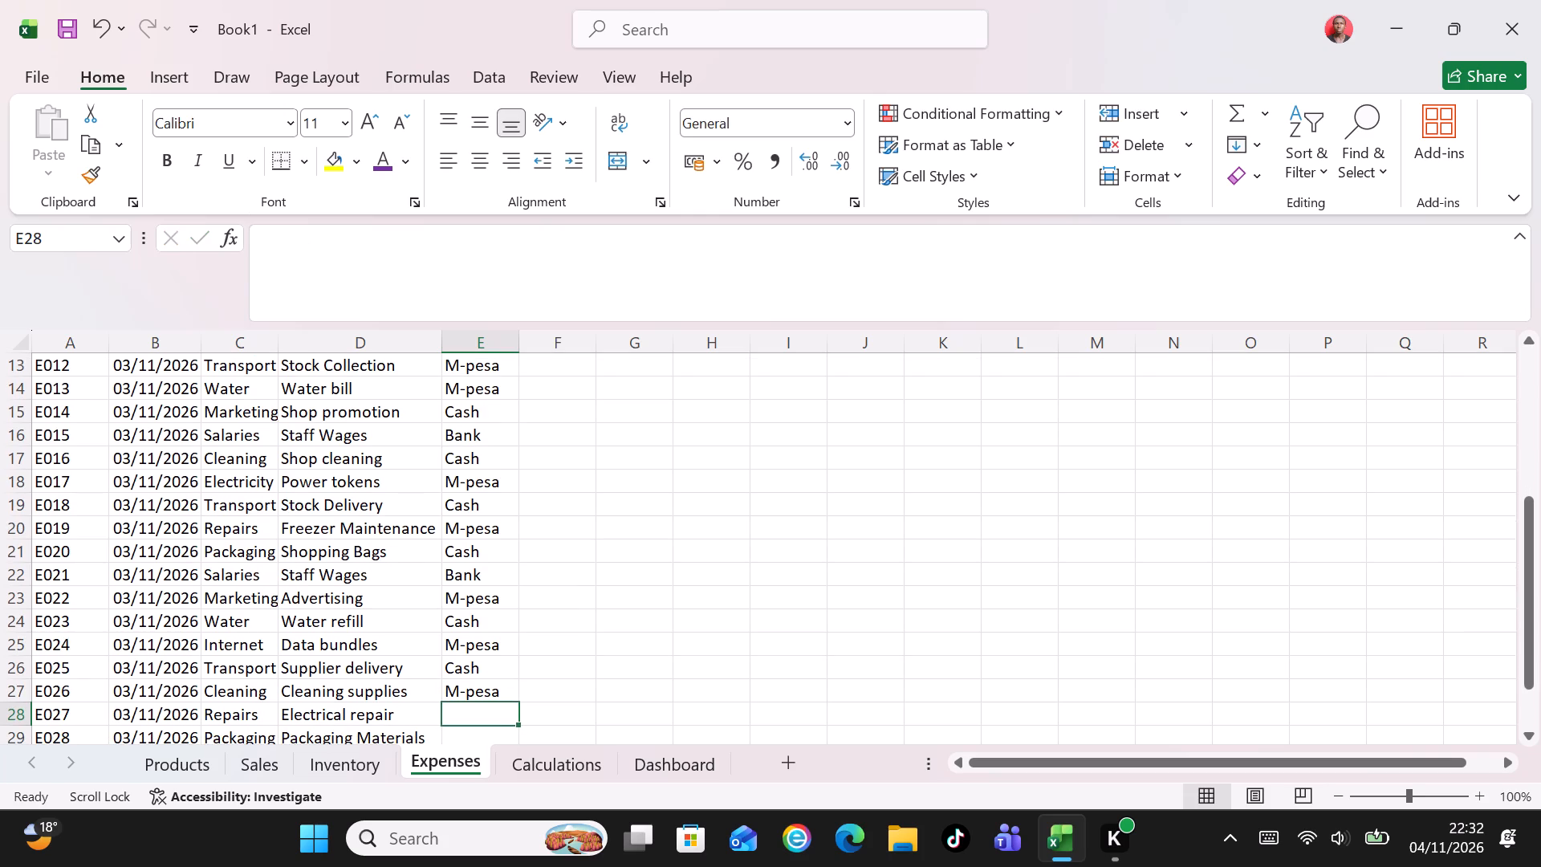
Enter the payment methods for expenses E027 to E029: Cash, Cash, Bank.
key("c")
key("Return")
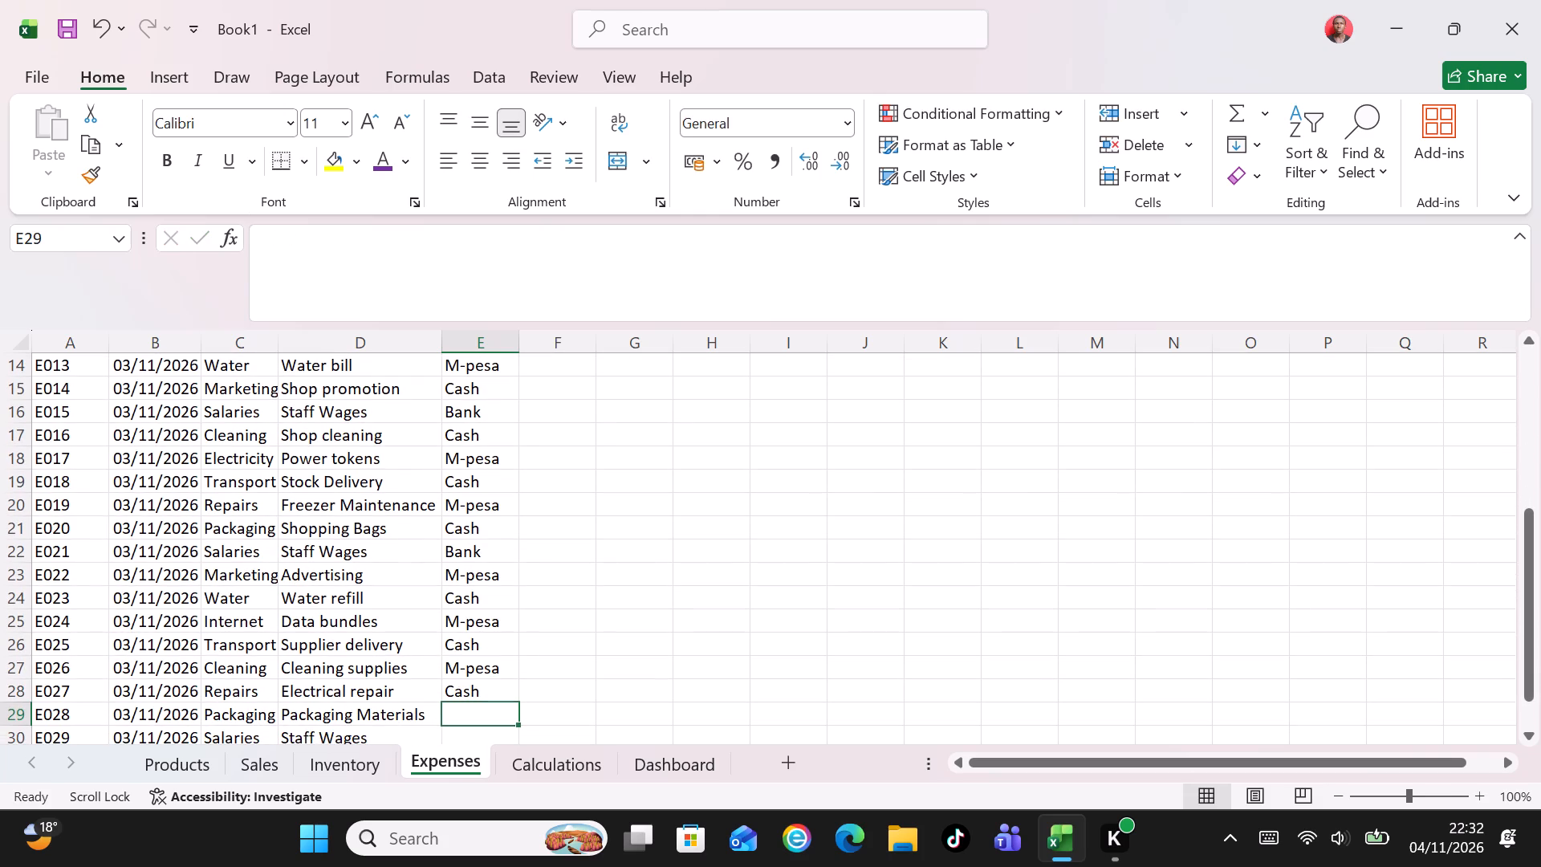
key("c")
key("Return")
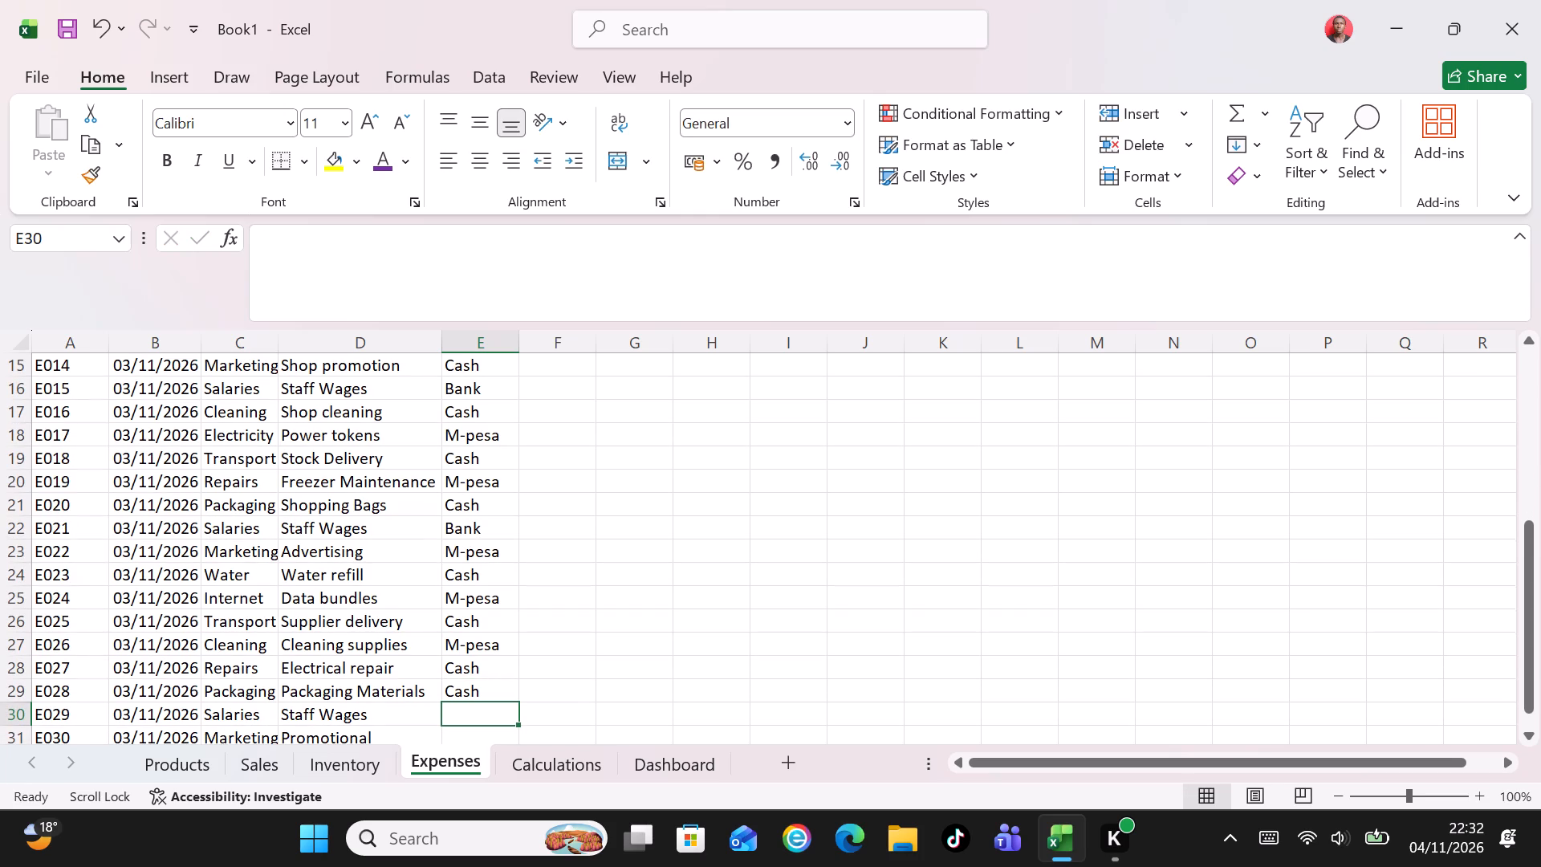
key("b")
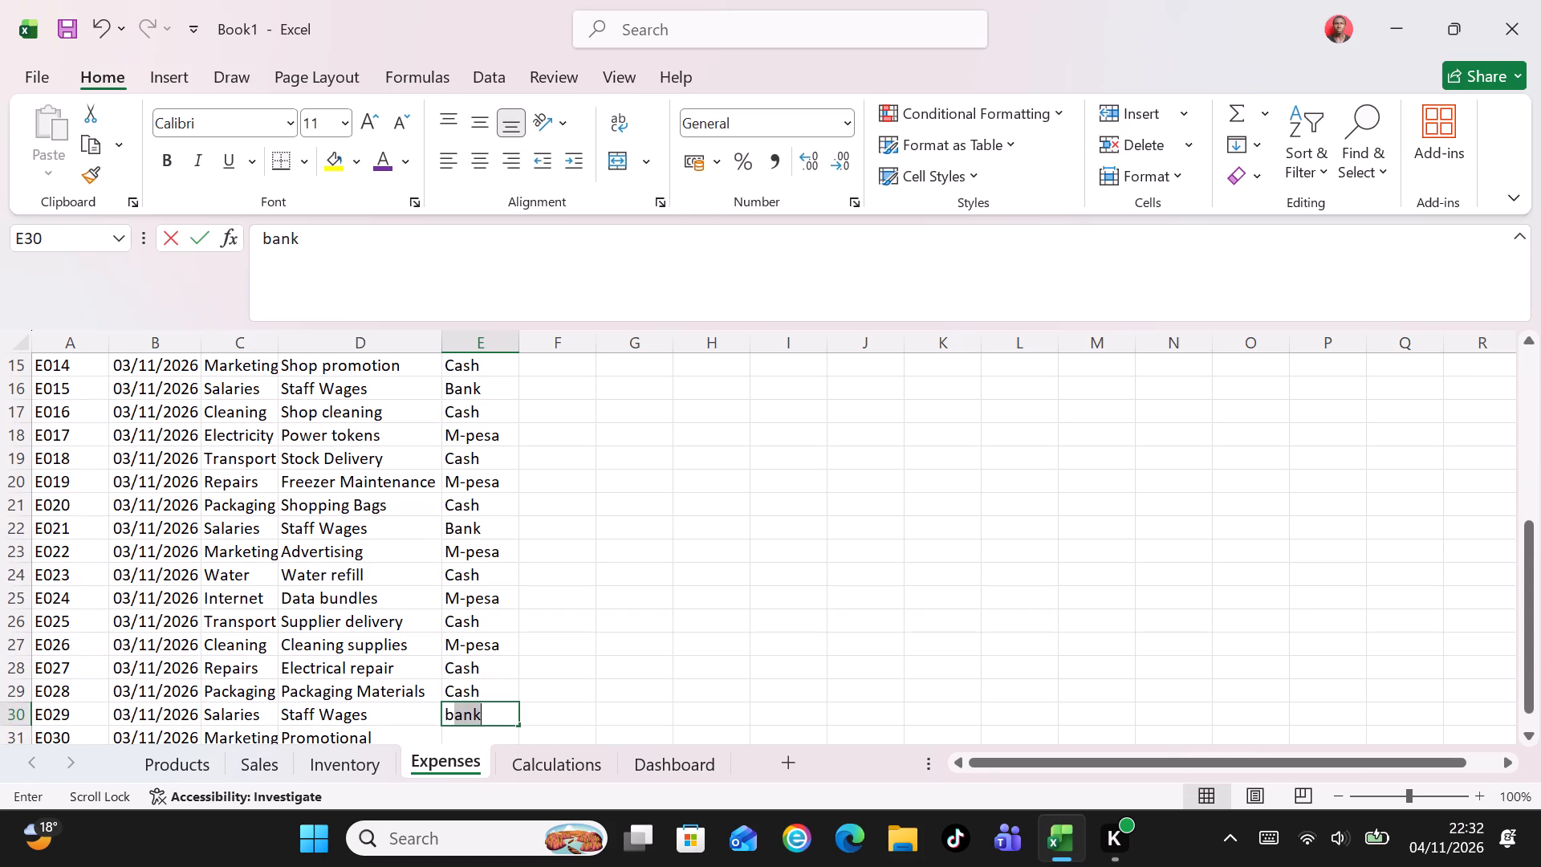
key("Return")
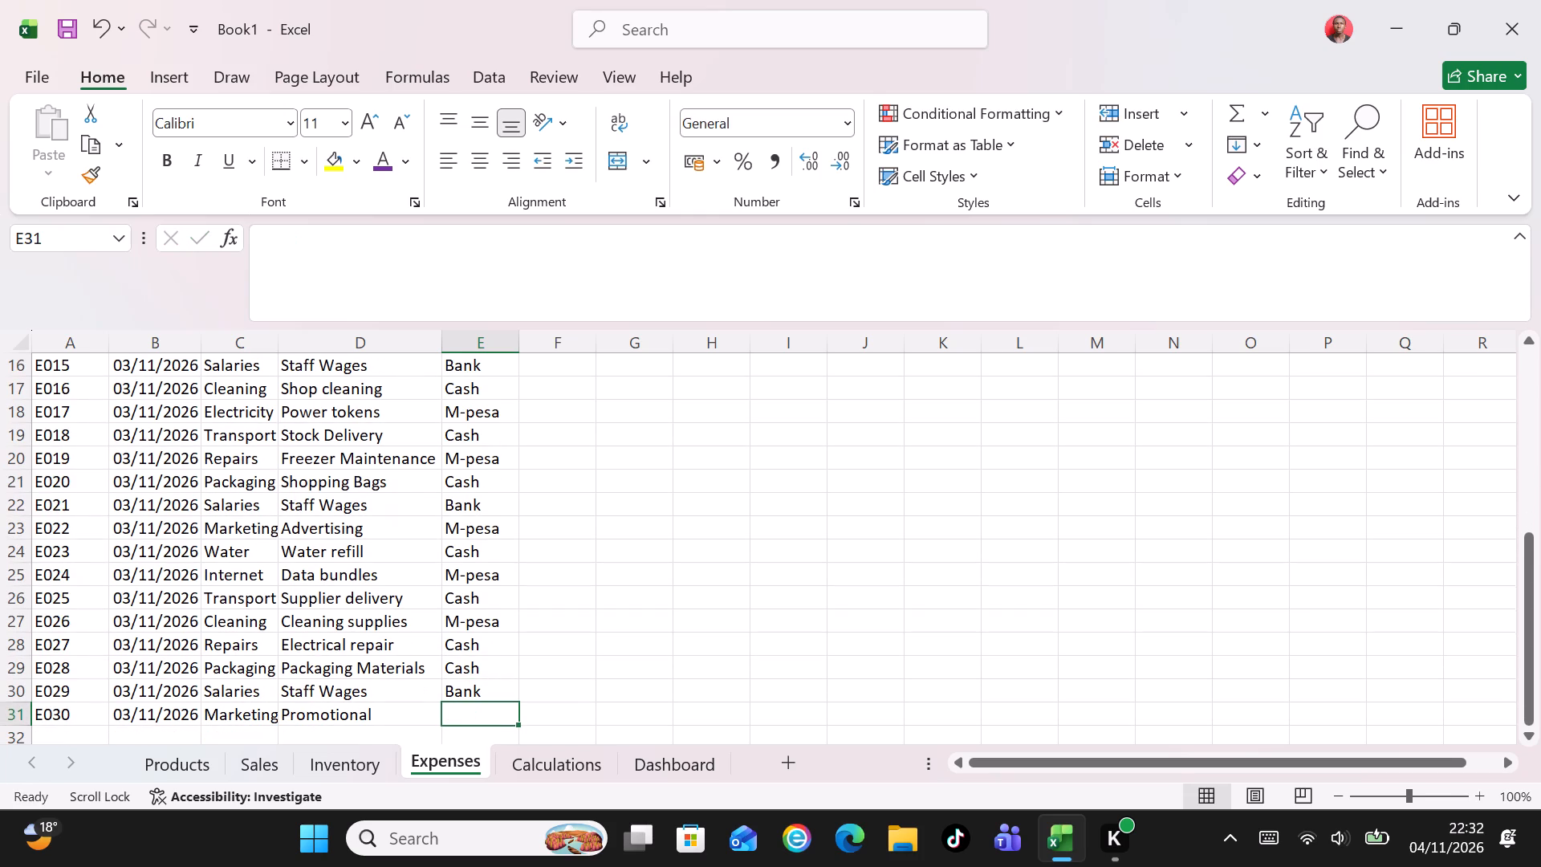
Enter Cash as the payment method for expense E030.
key("c")
key("Return")
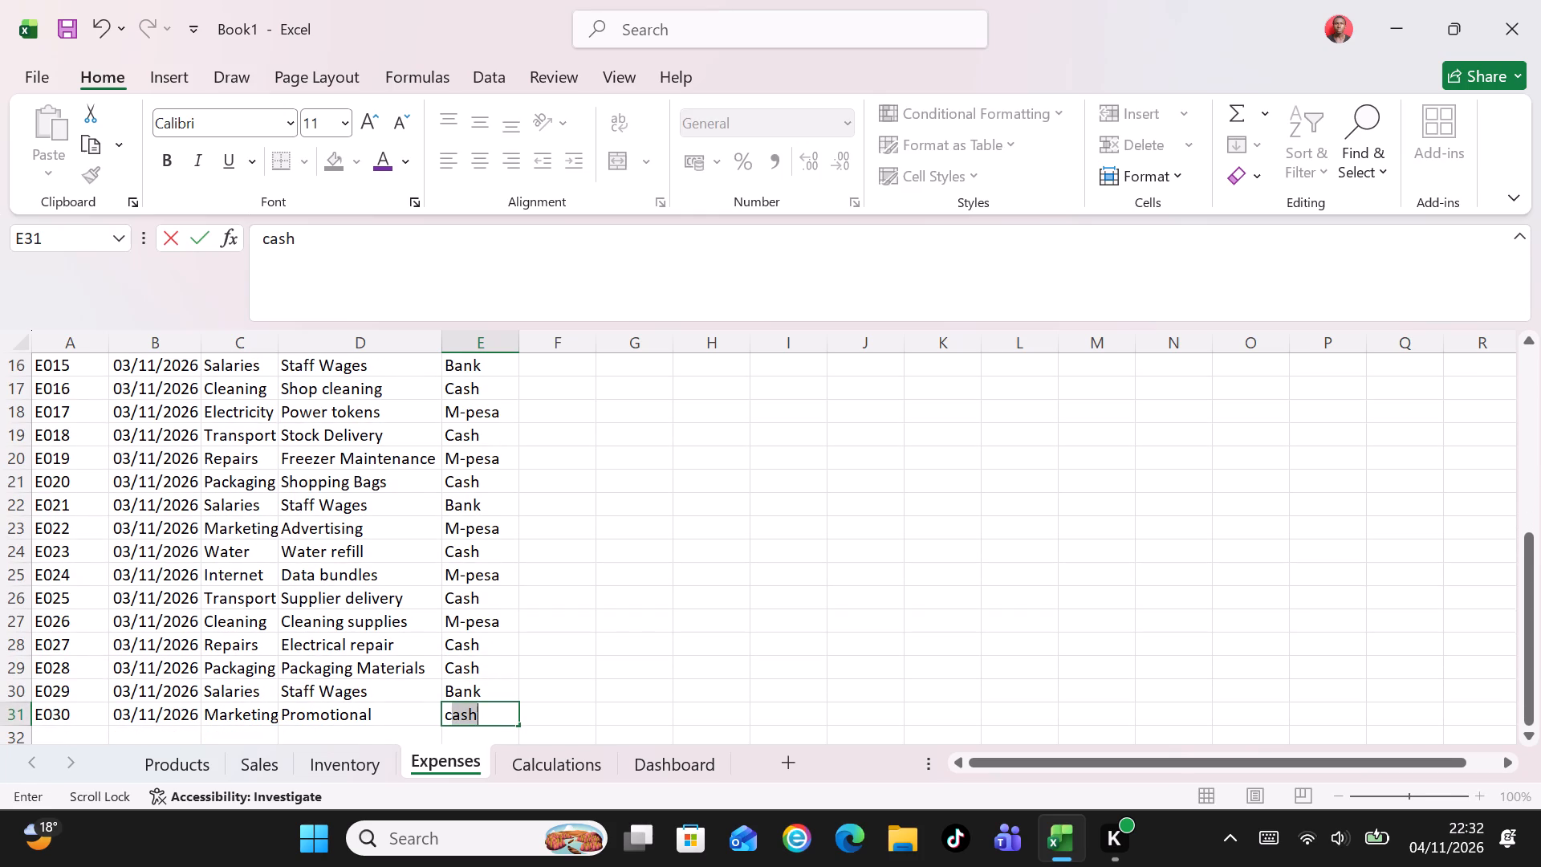
Enter the amounts for expenses E001 to E005: 15000, 1800, 2500, 8000, 750.
key("Page_Up")
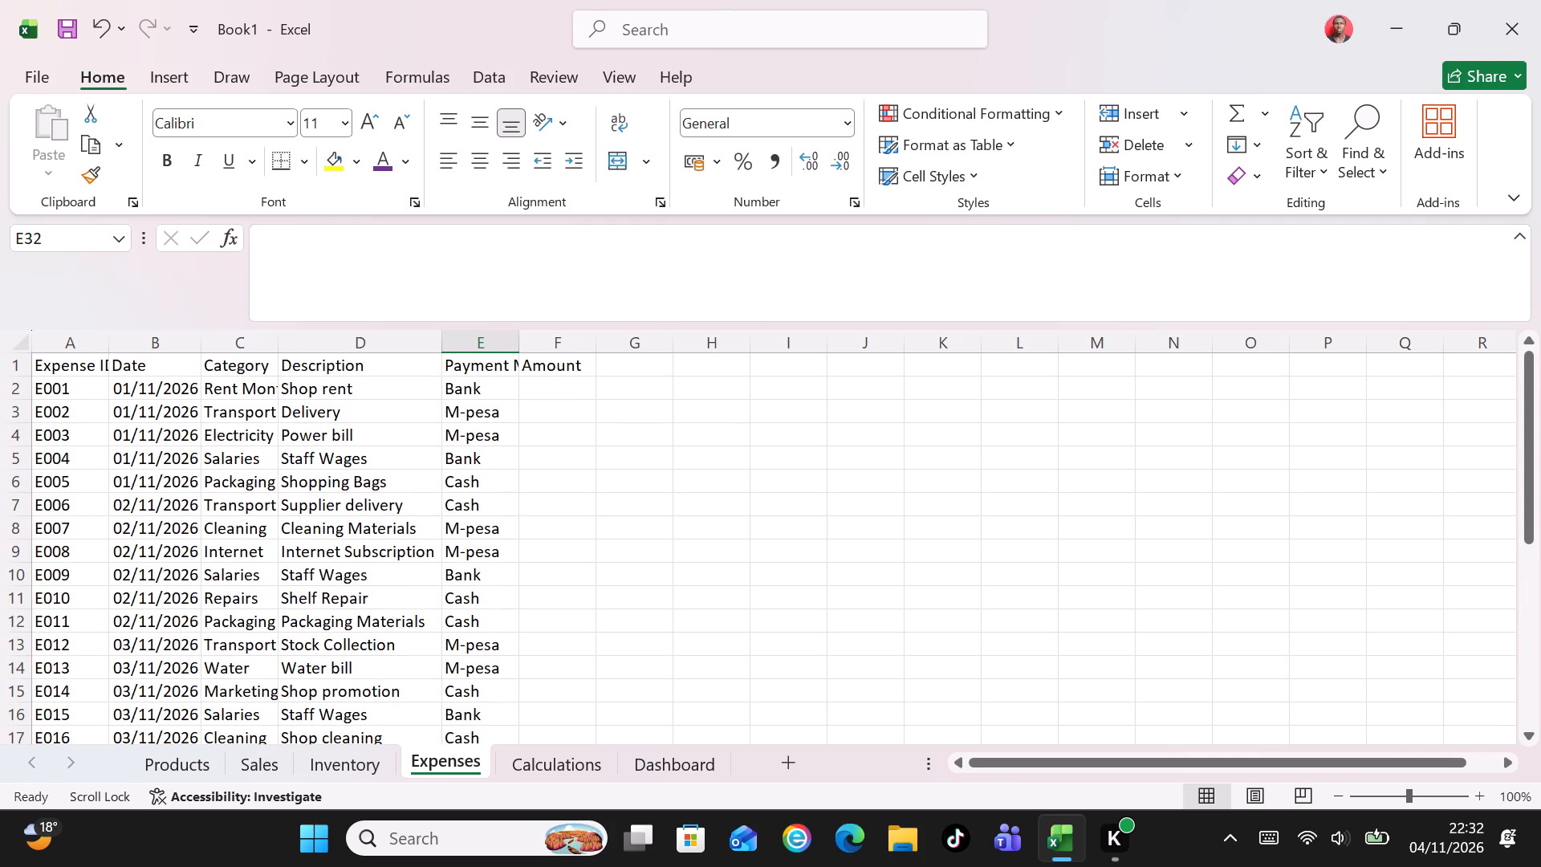
left_click(571, 388)
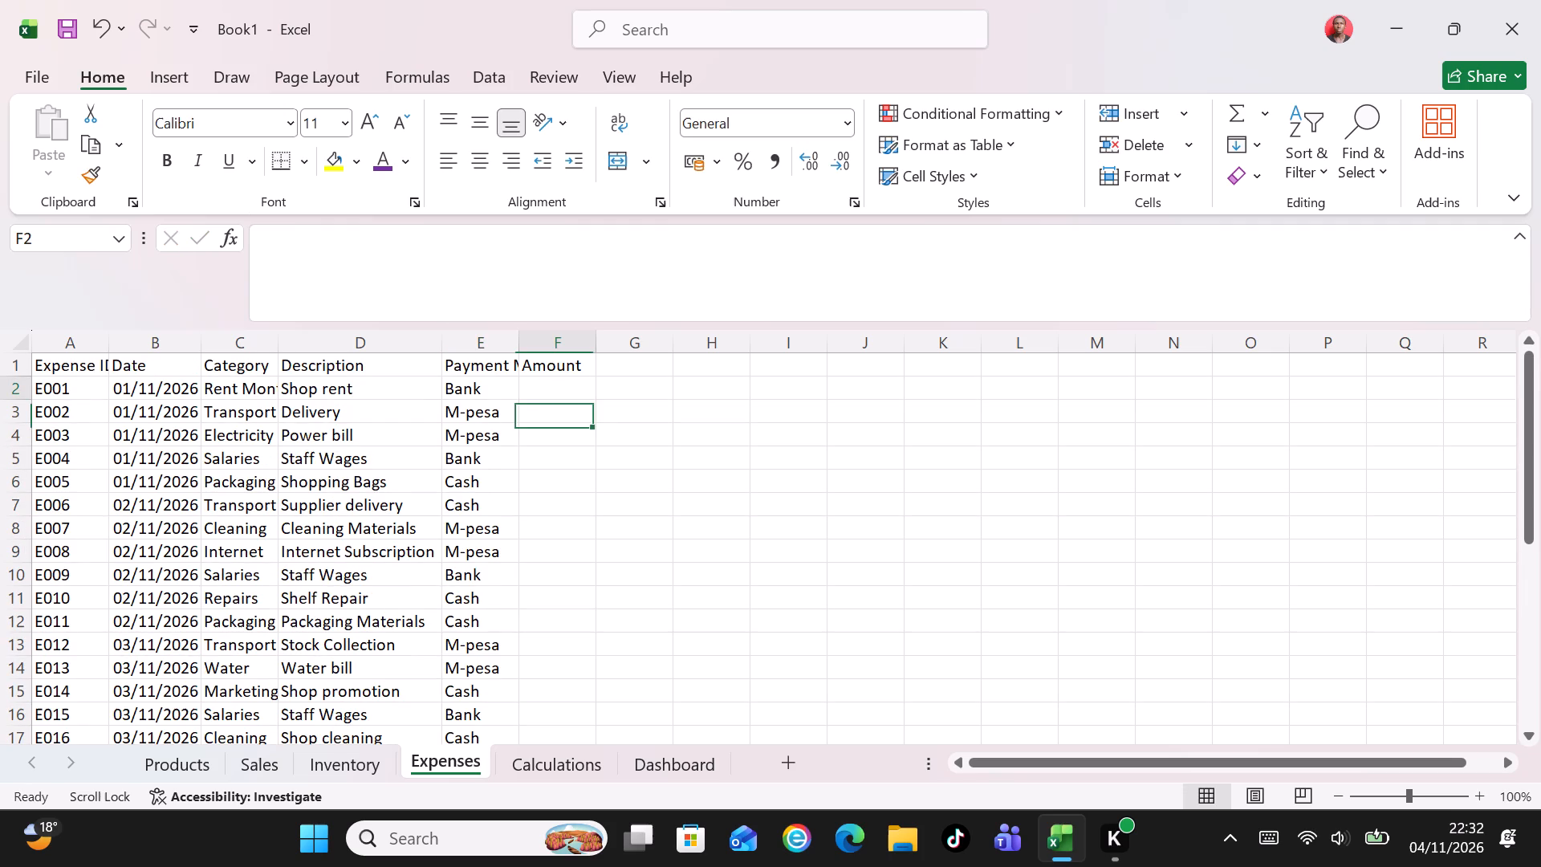
type("15000")
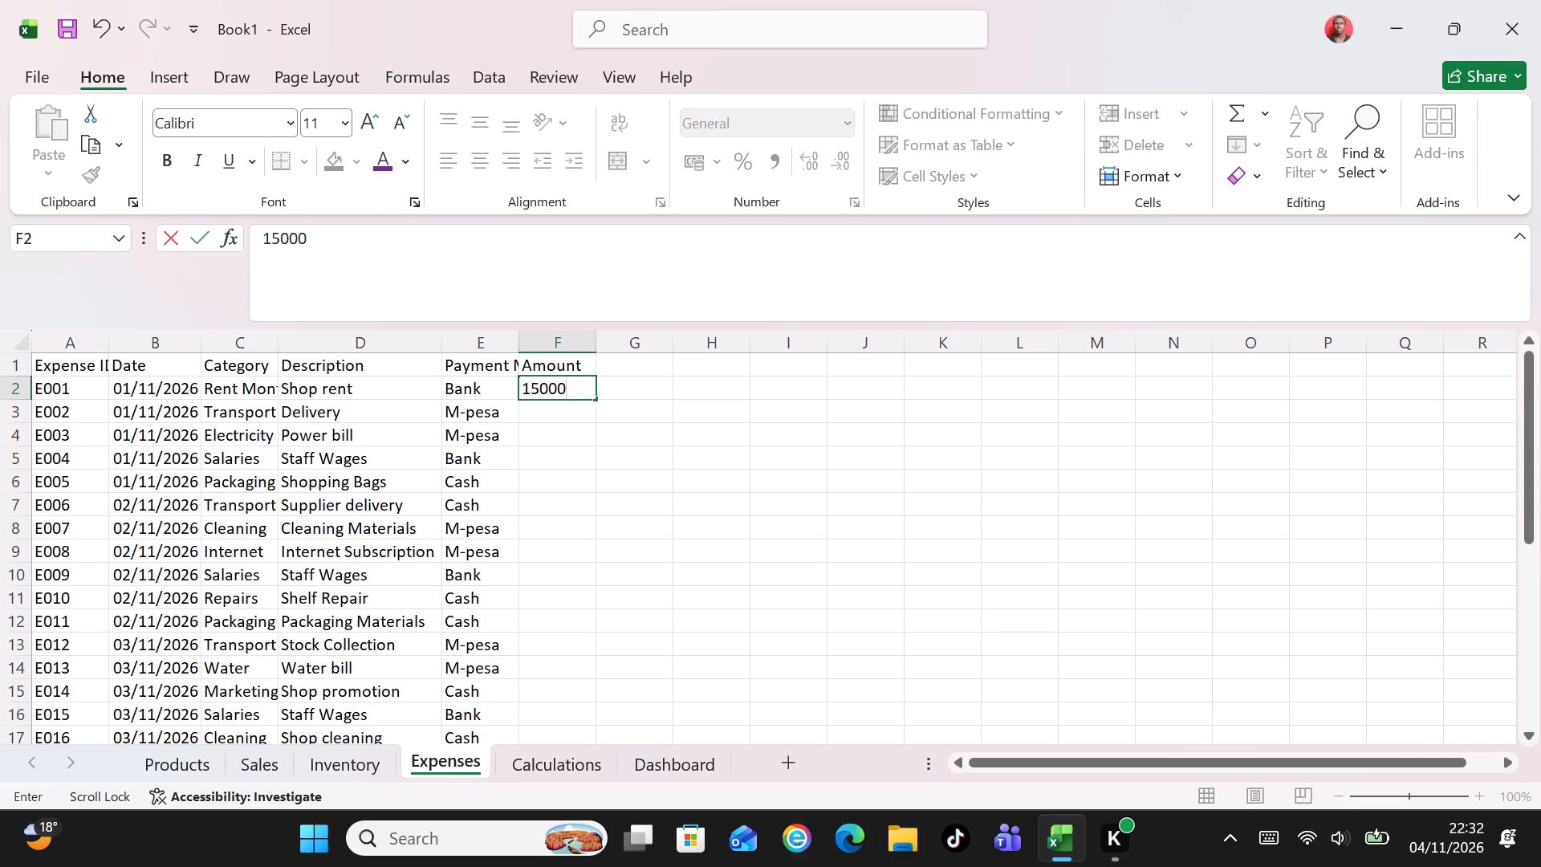
key("Return")
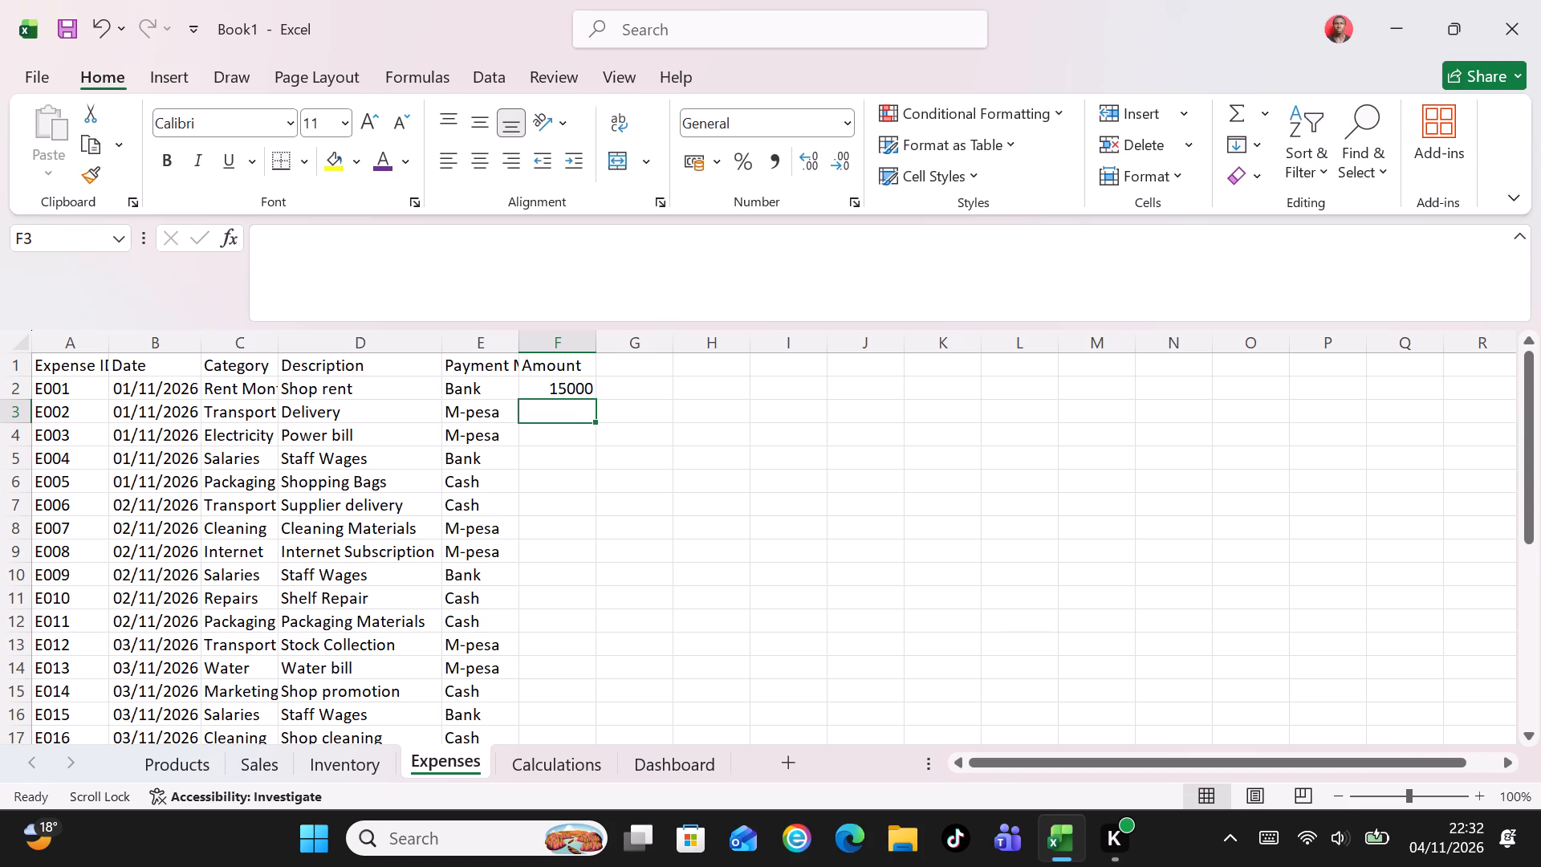
type("18")
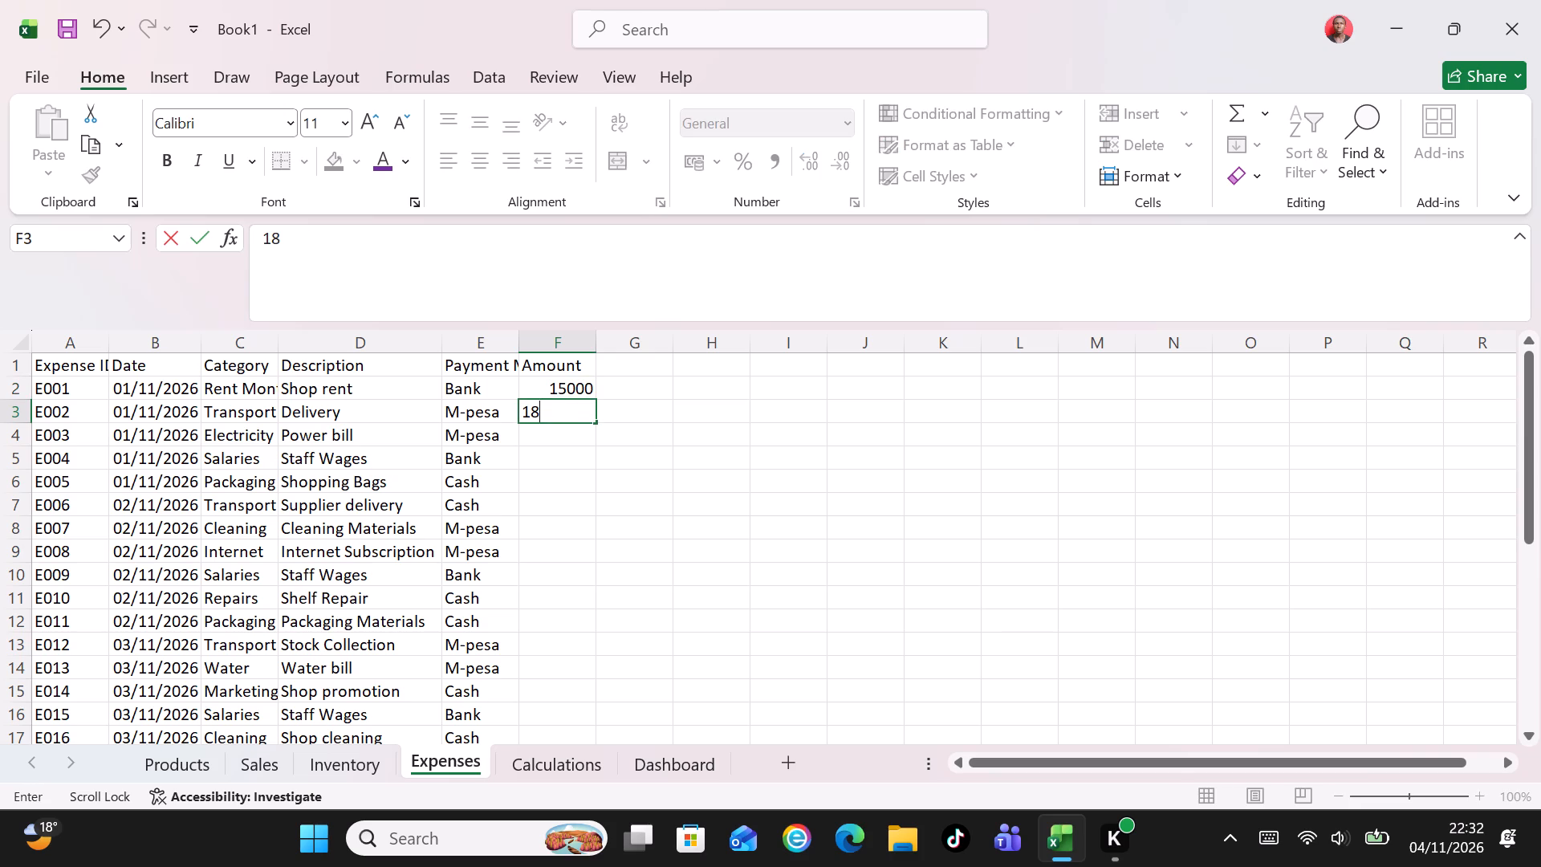
type("00")
key("Return")
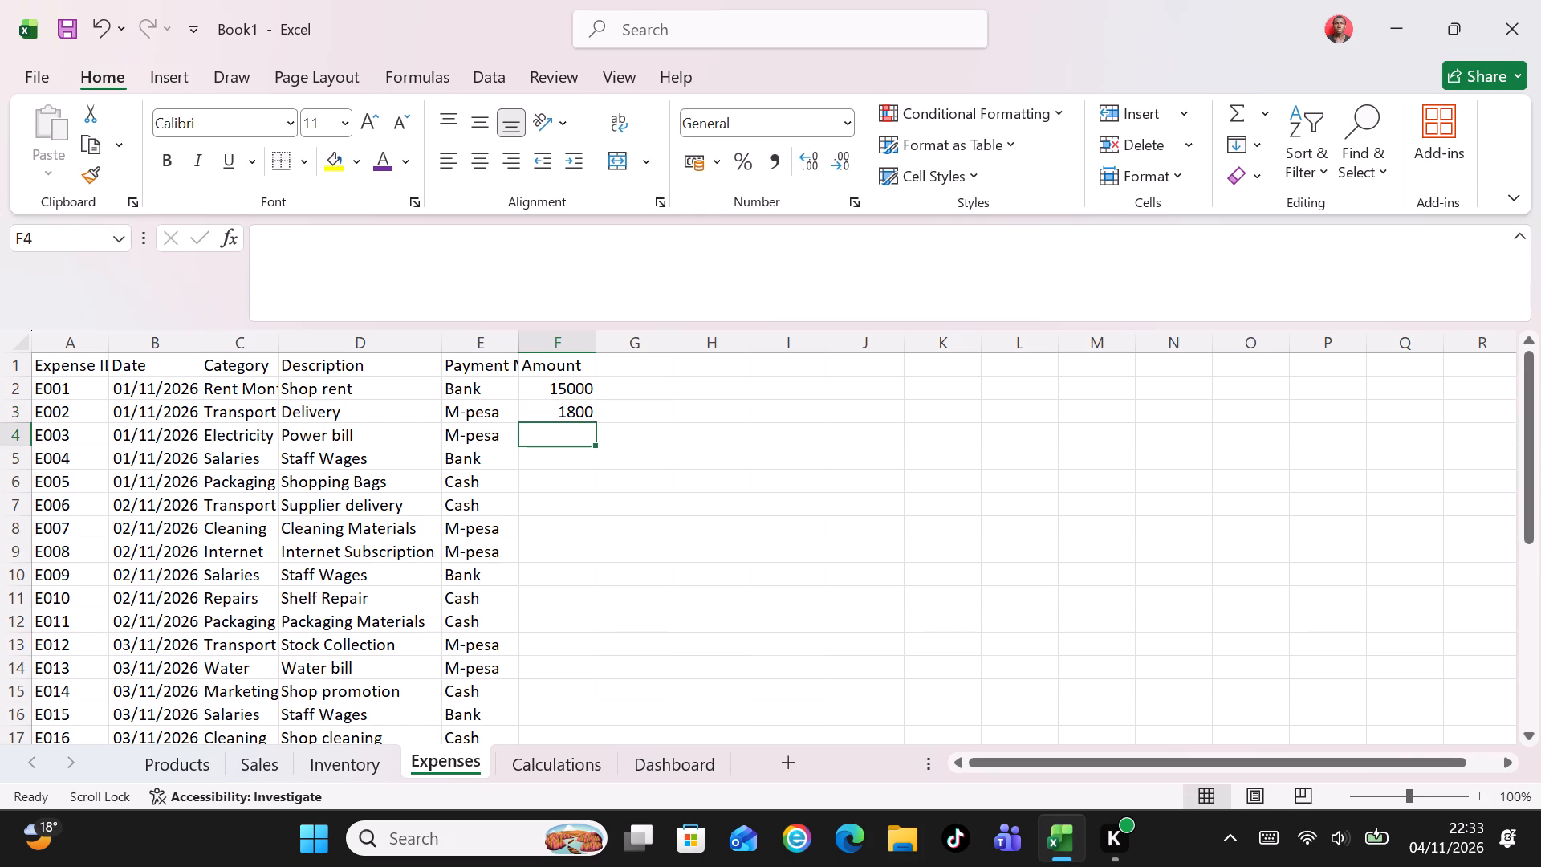
type("25")
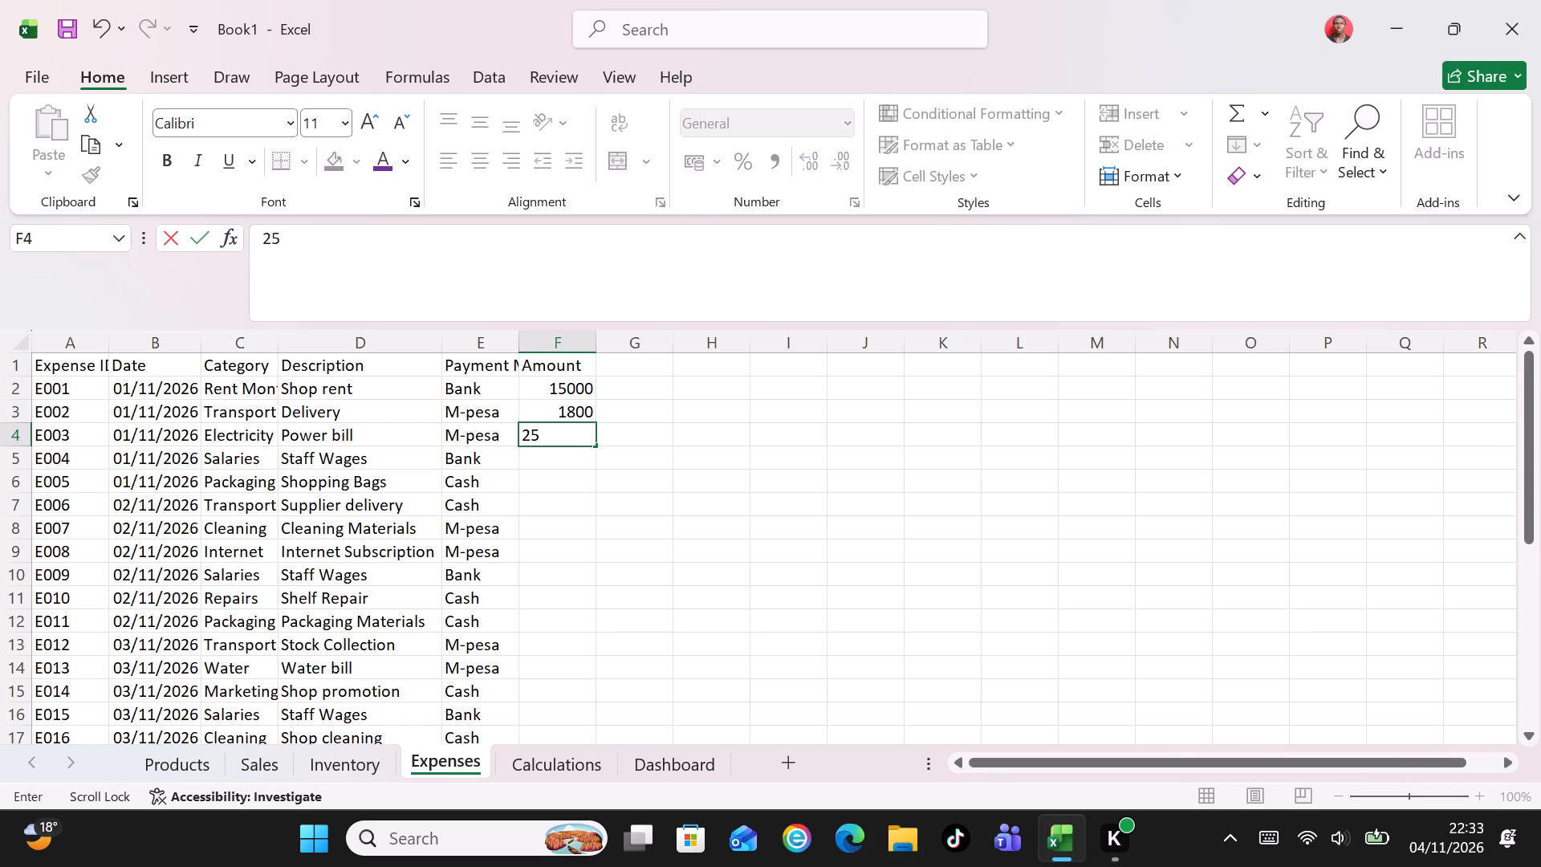
type("00")
key("Return")
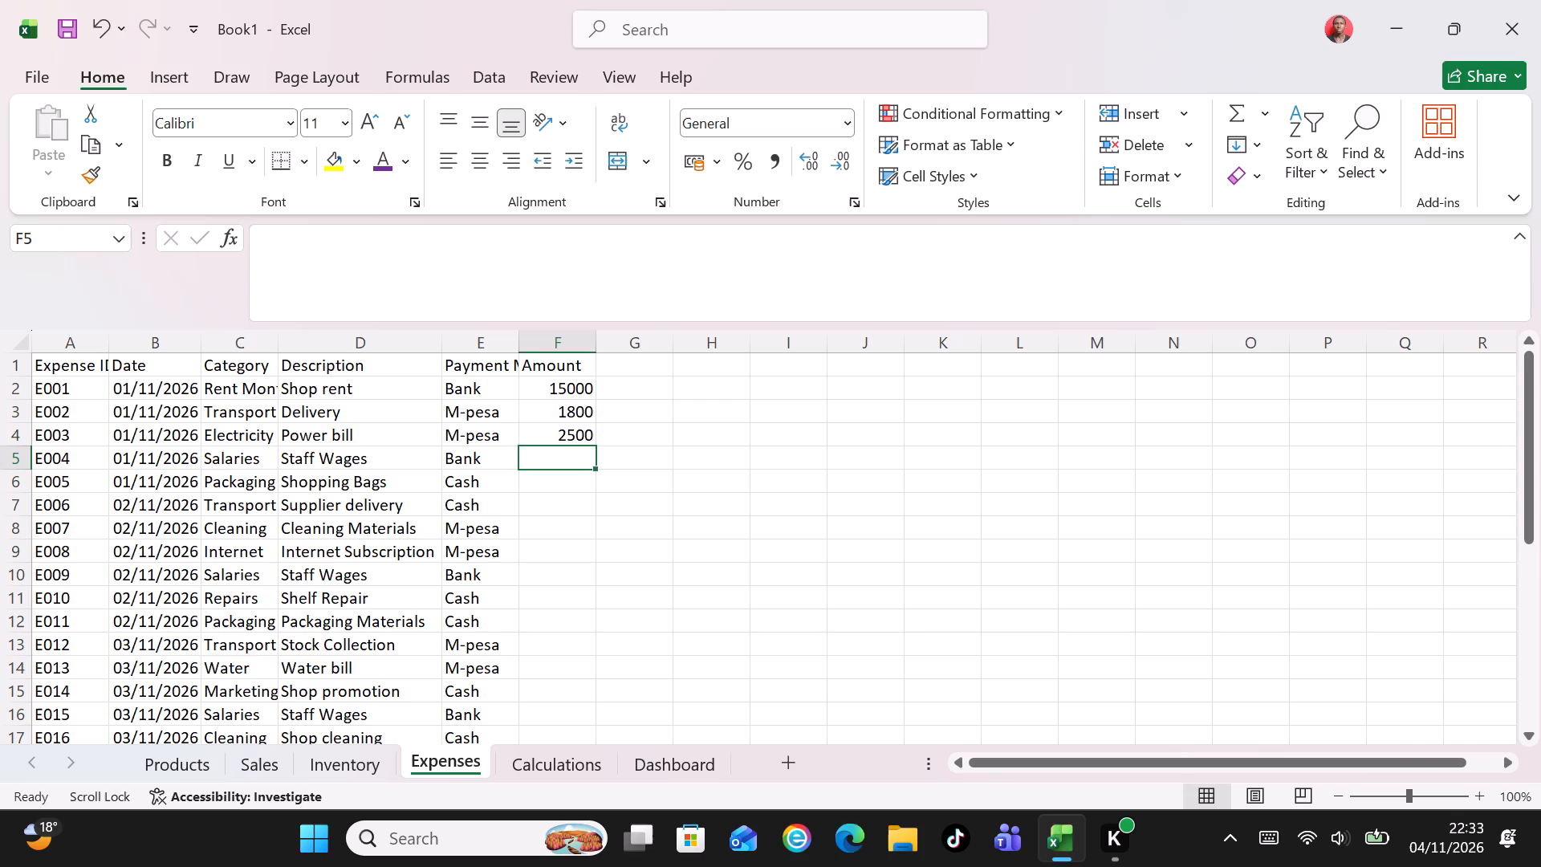
type("8000")
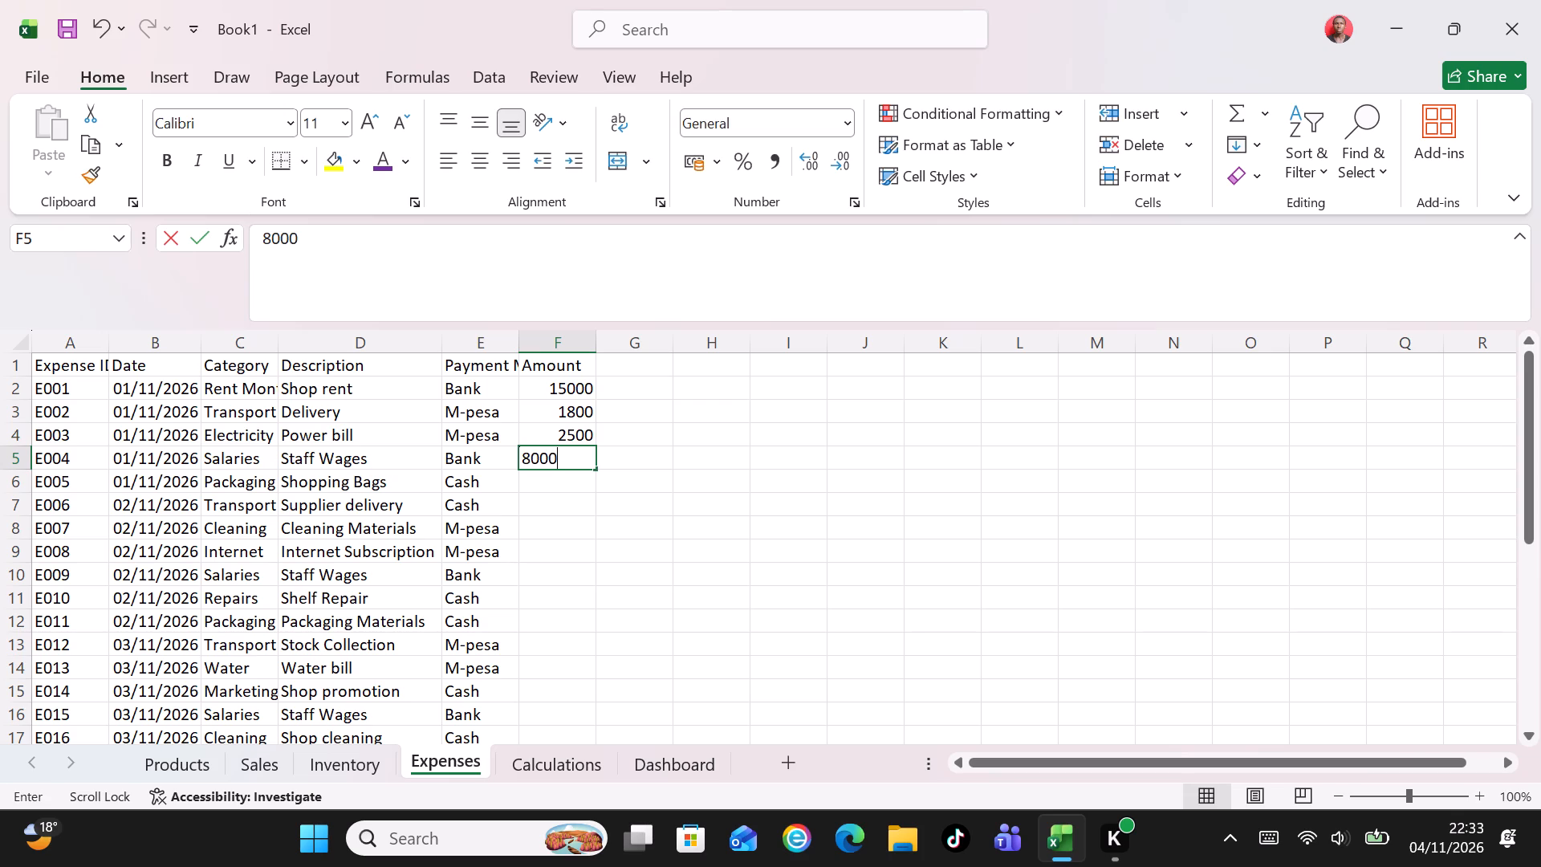
key("Return")
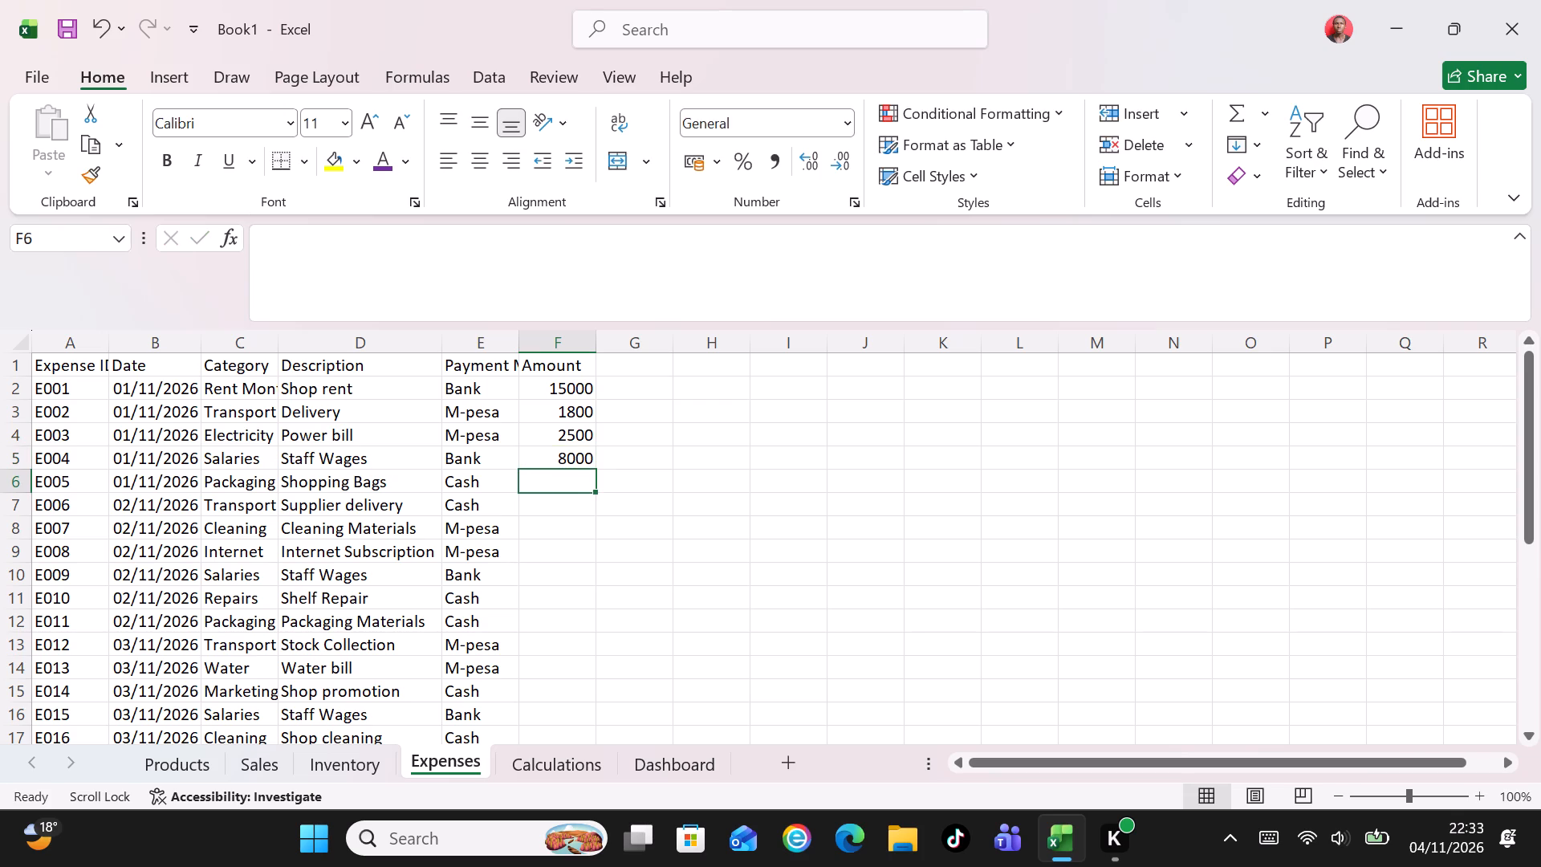
type("750")
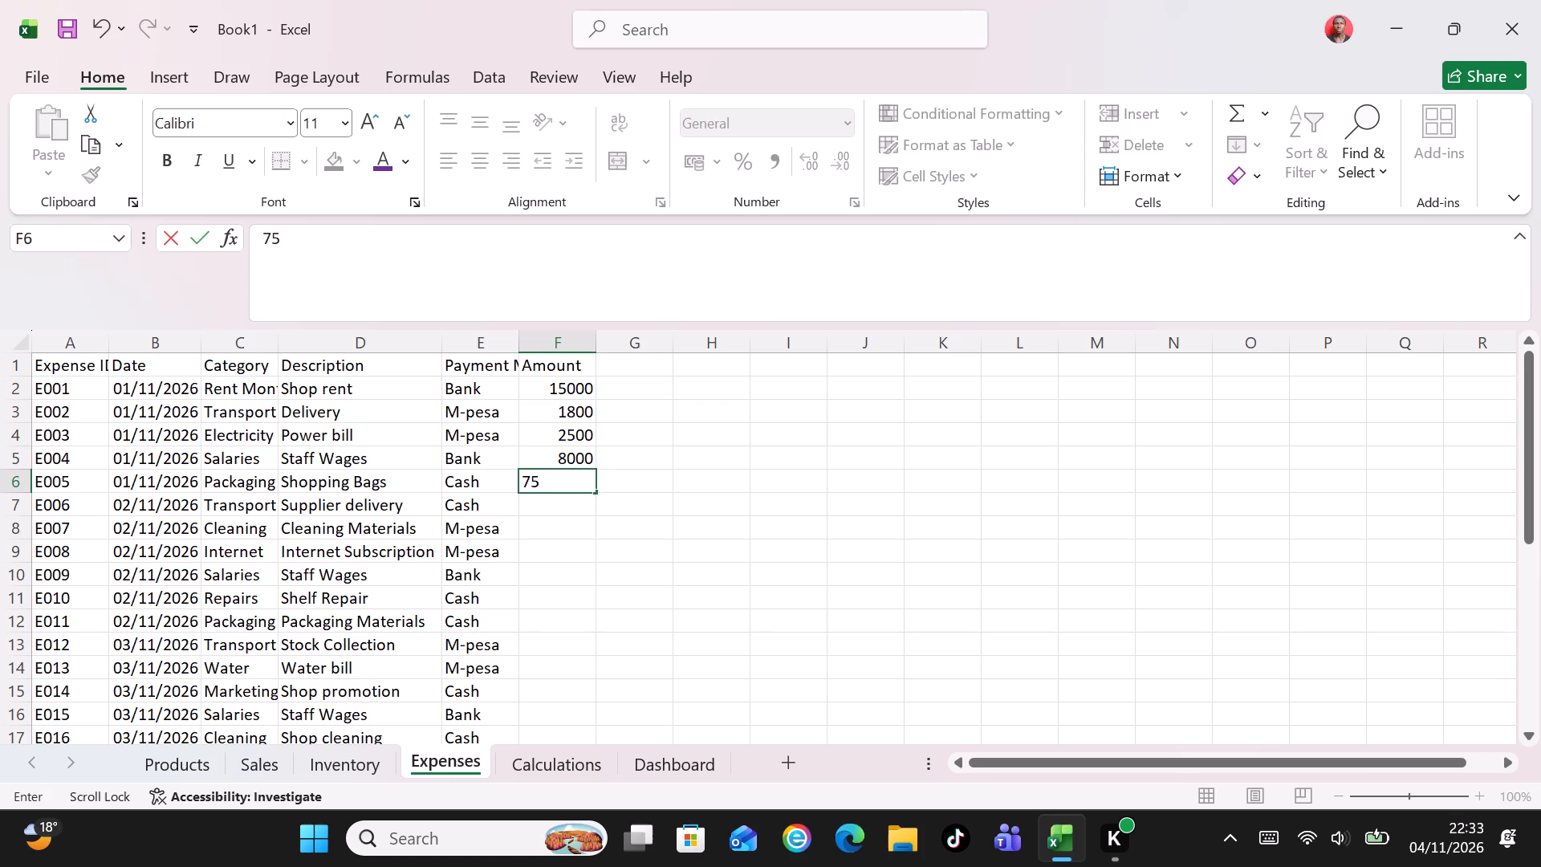
key("Return")
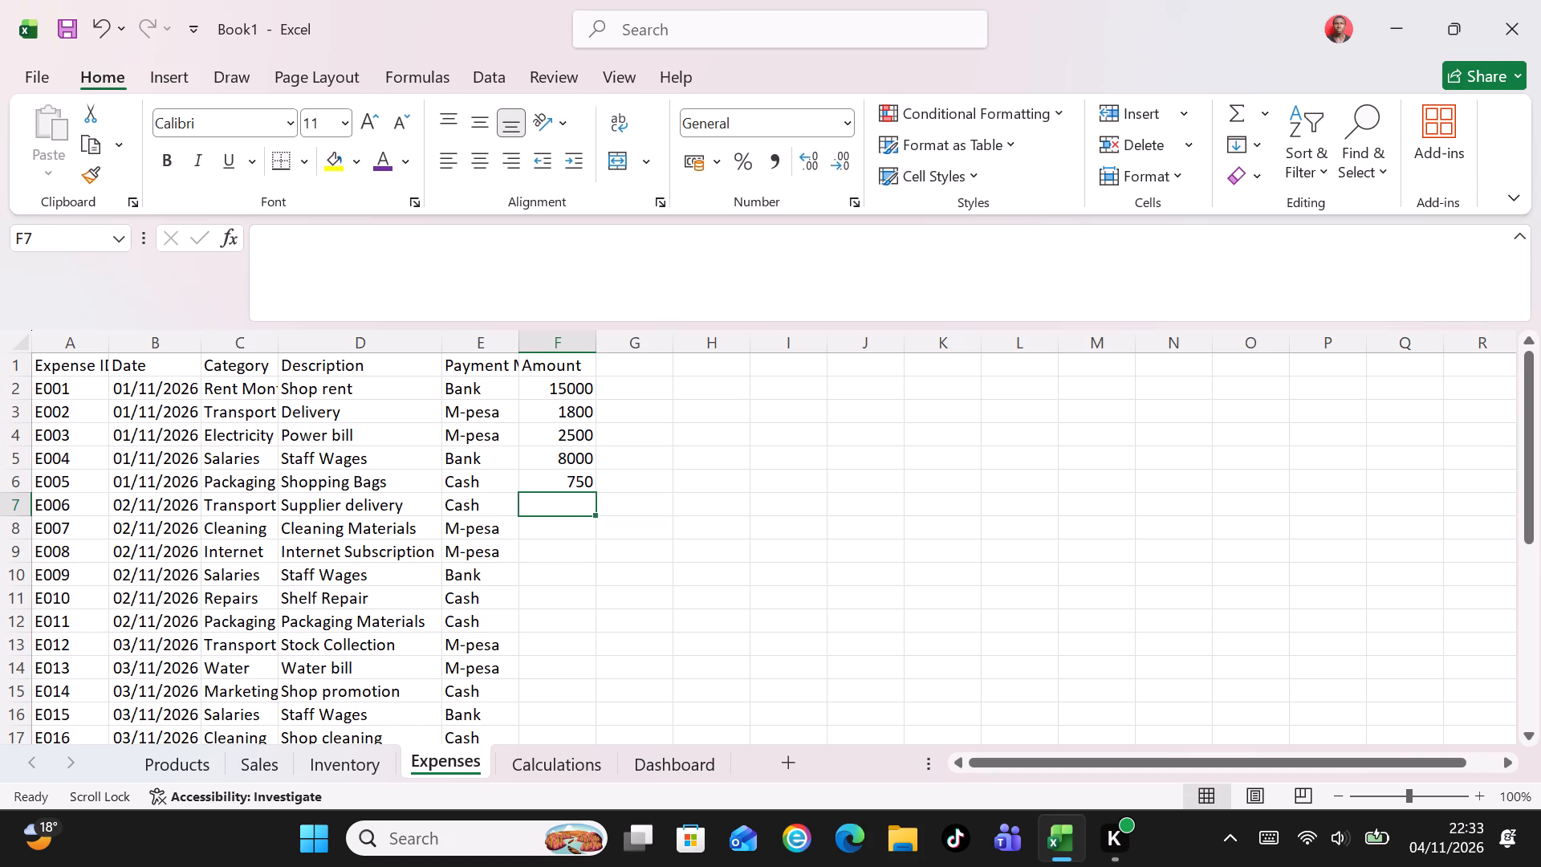
Enter the amounts for expenses E006 to E010: 1200, 650, 2000, 8000, 1400.
type("12")
type("00")
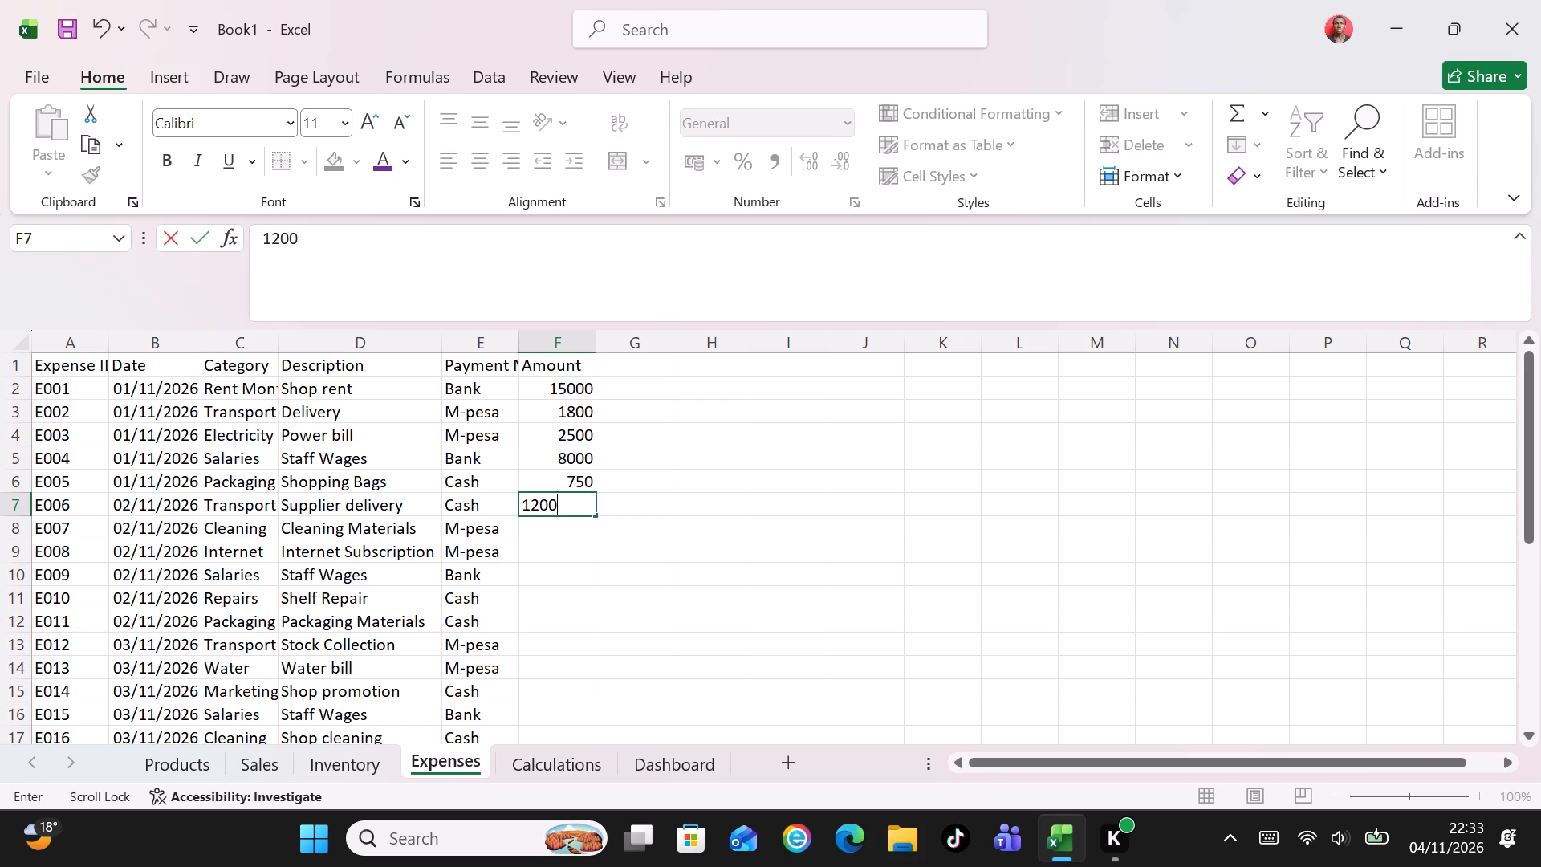
key("Return")
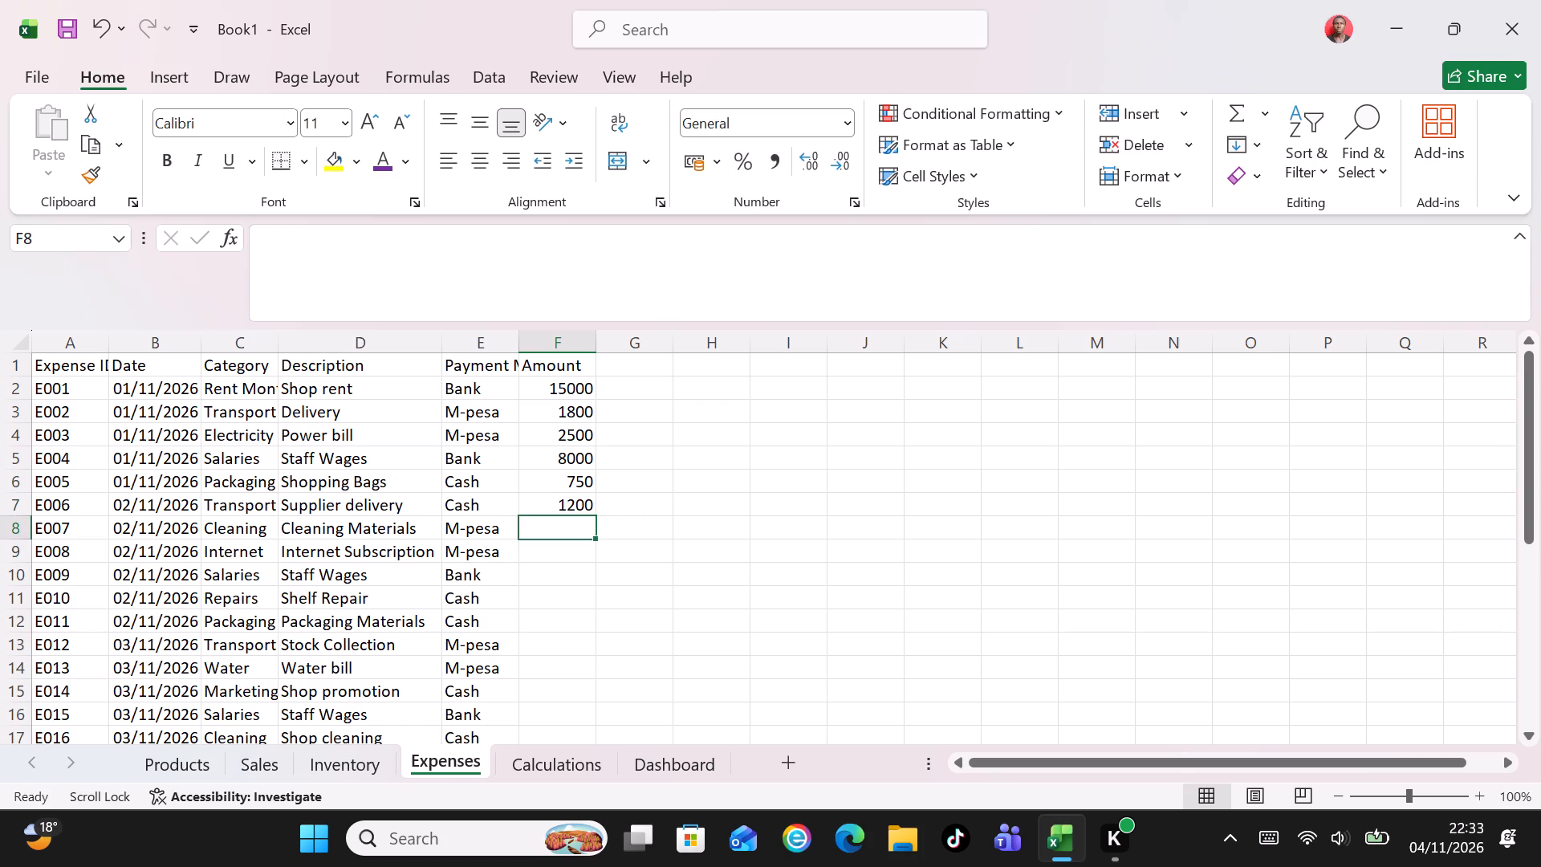
type("650")
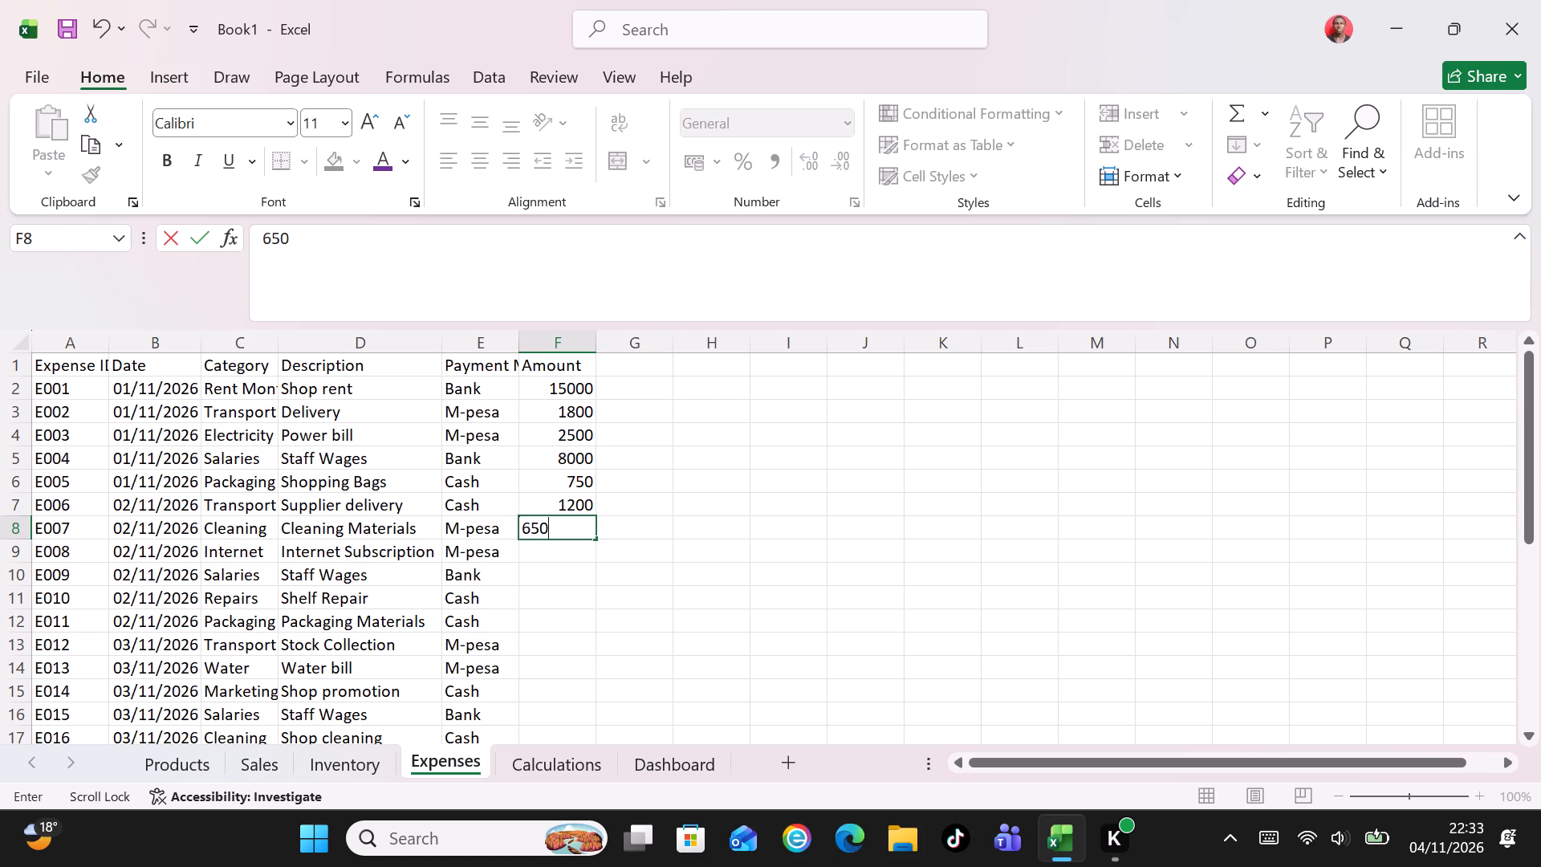
key("Return")
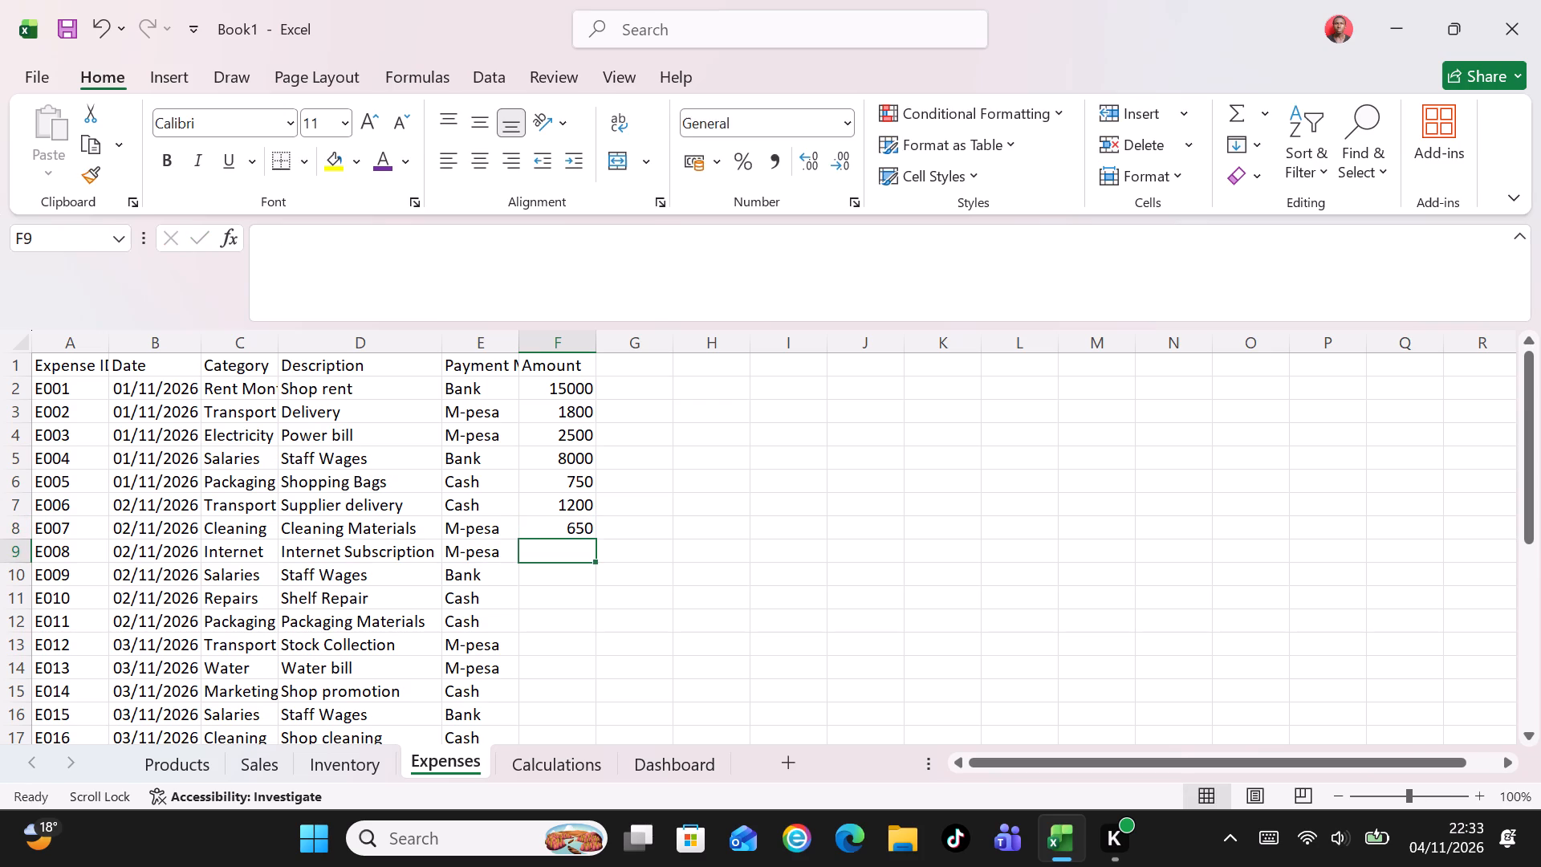
type("200")
key("0")
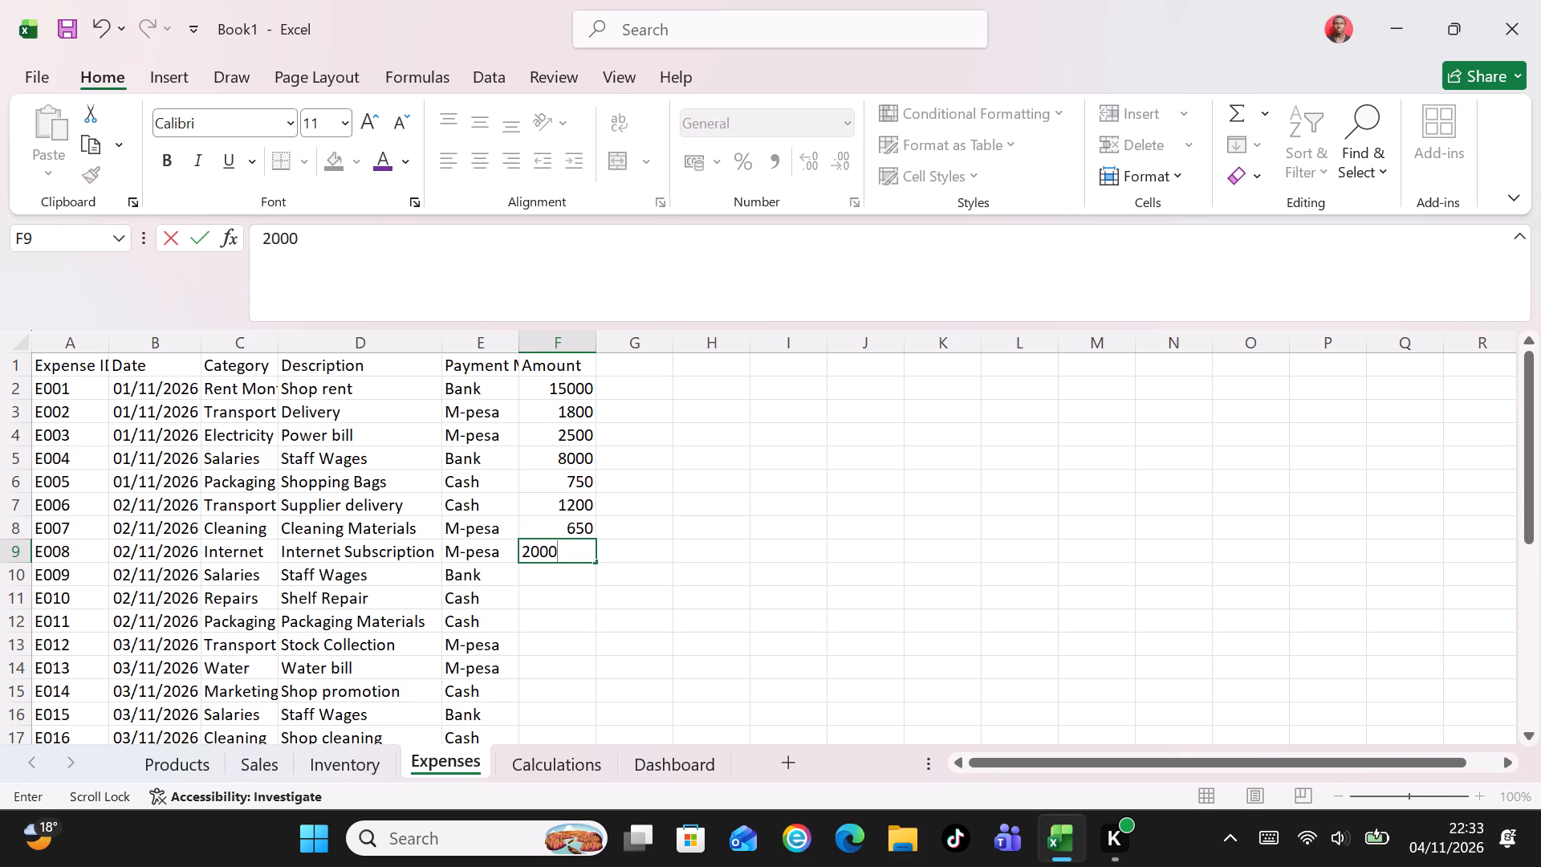
key("Return")
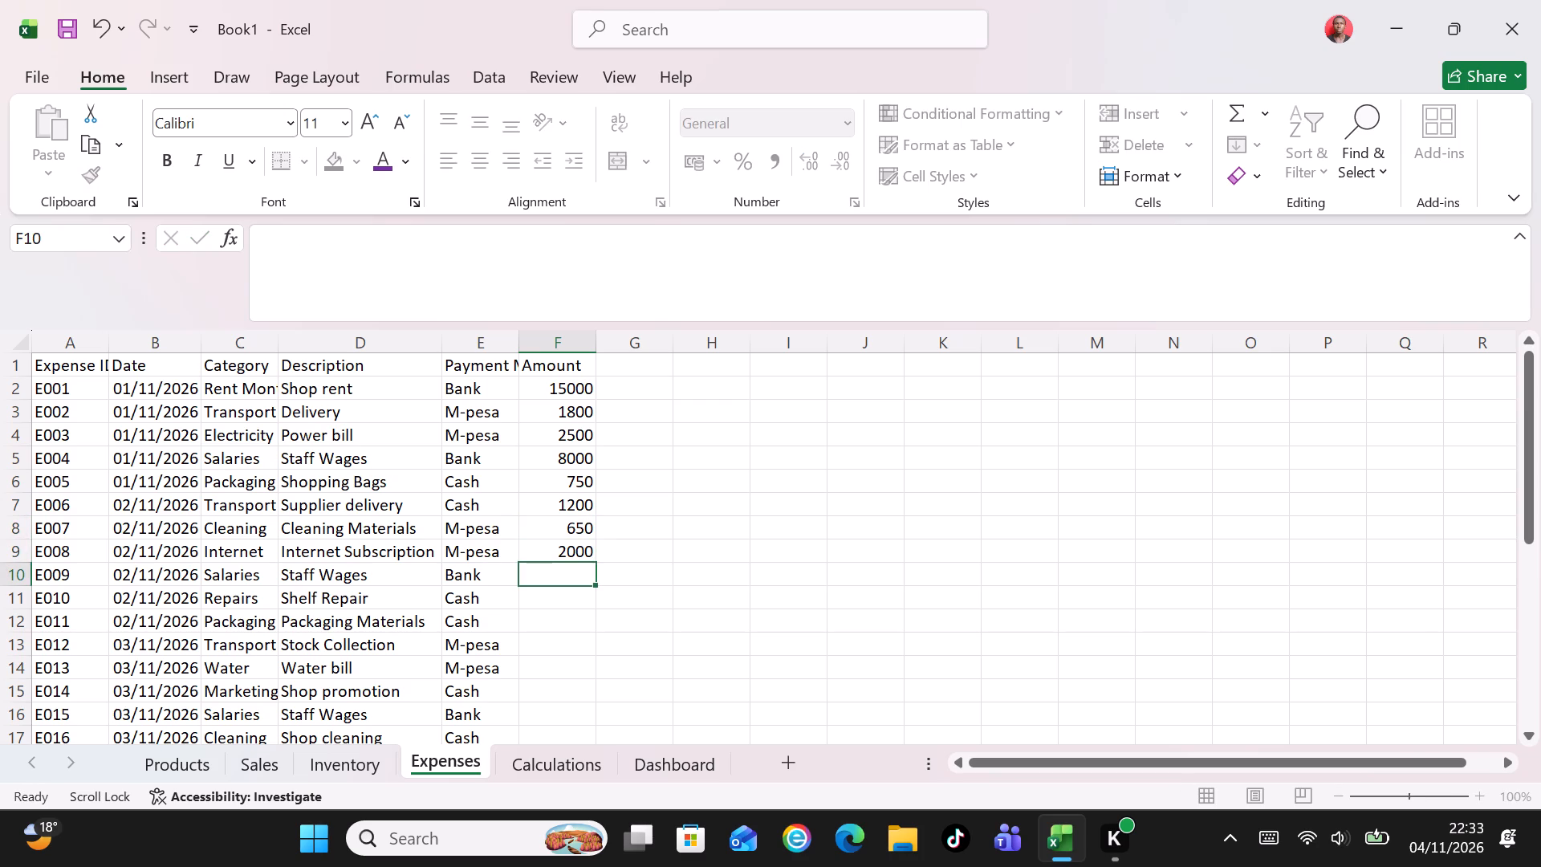
type("800")
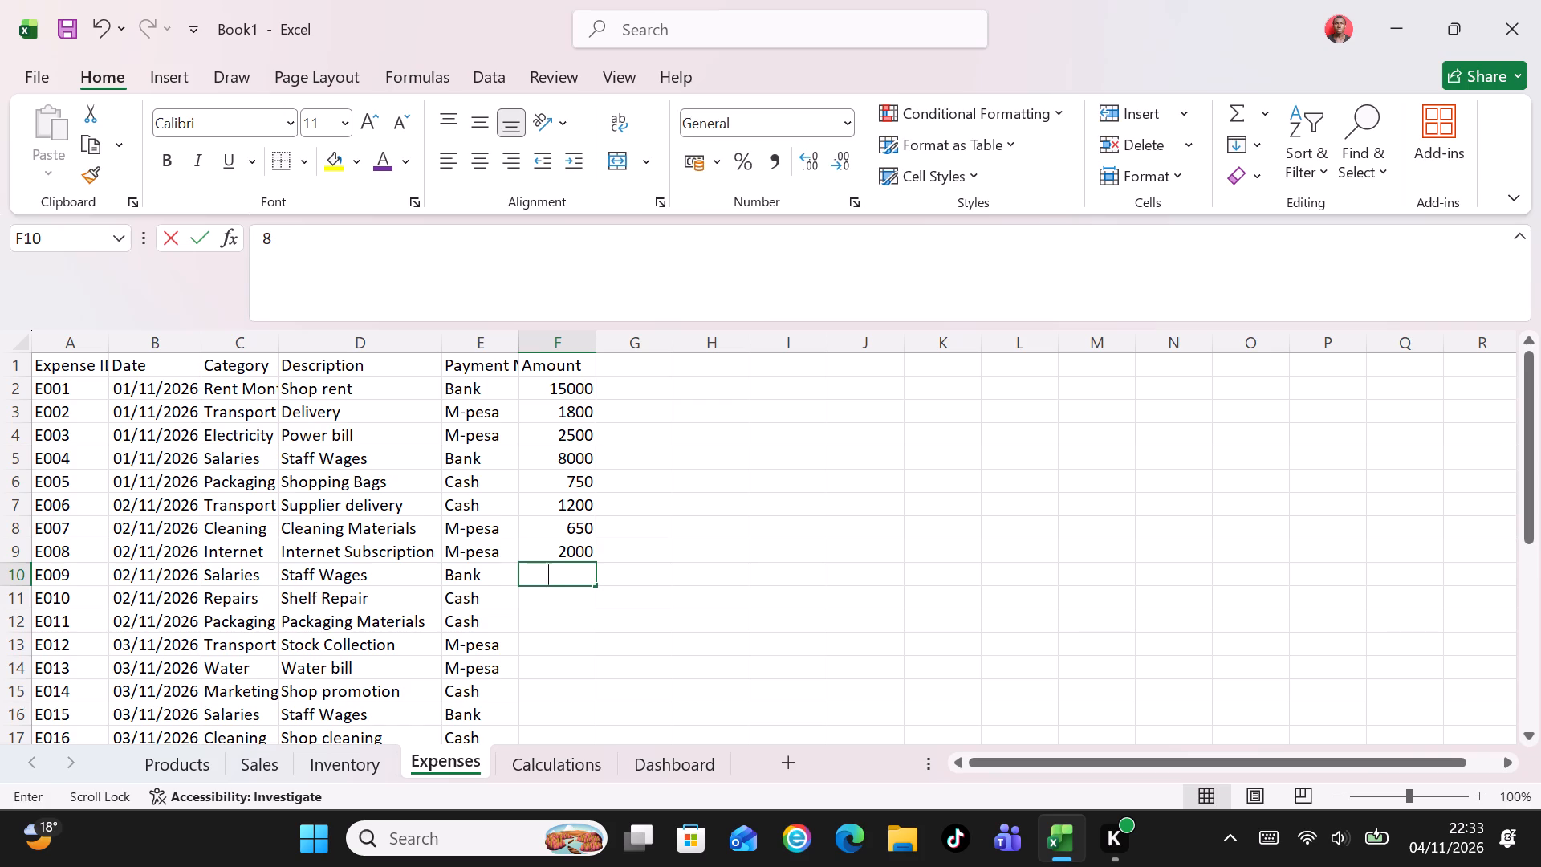
key("0")
key("Return")
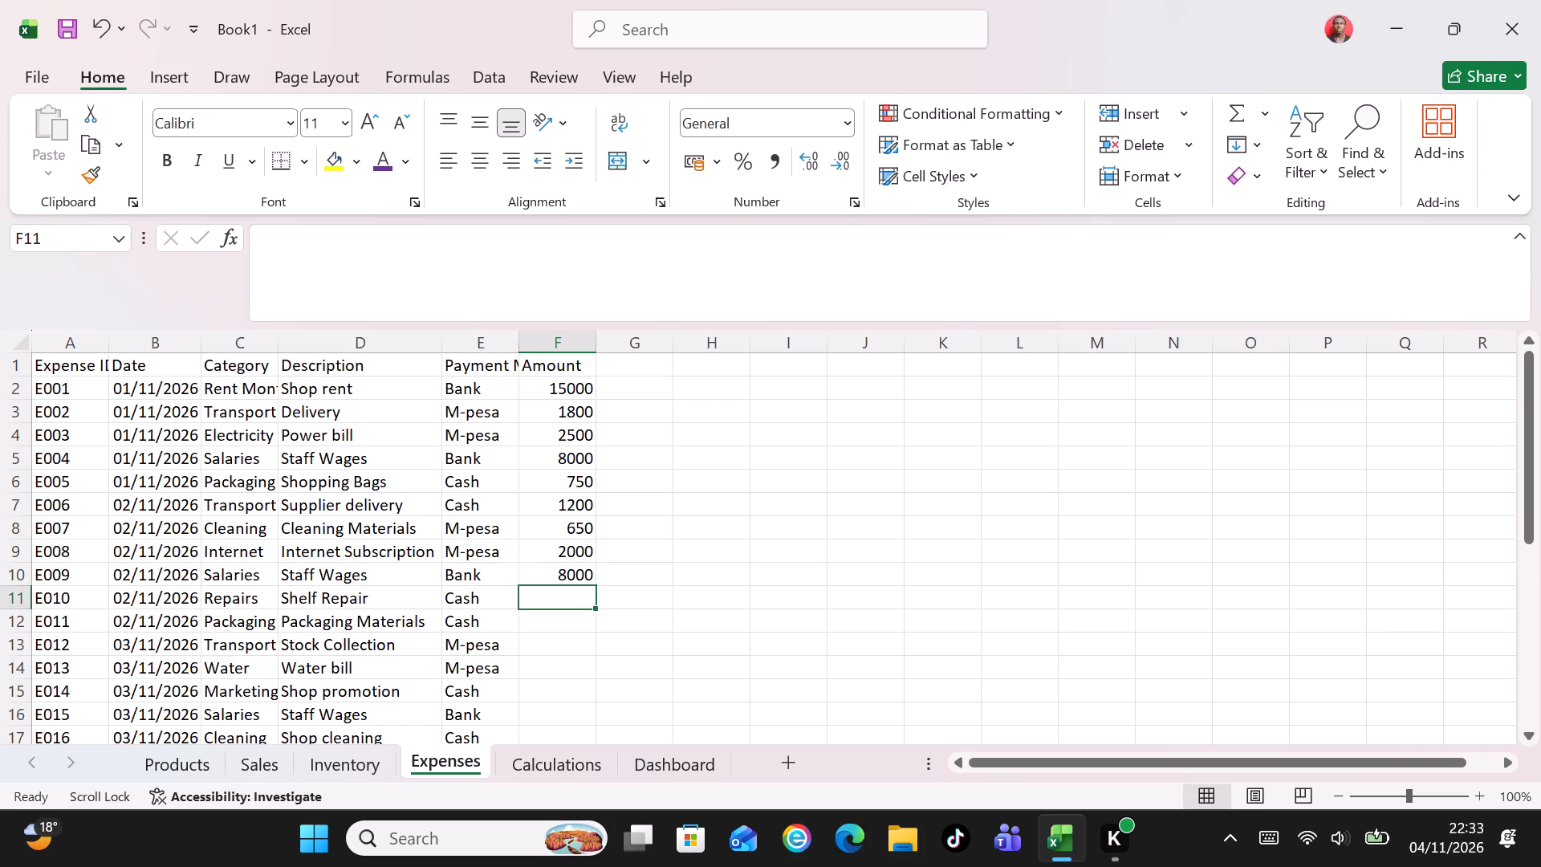
type("14")
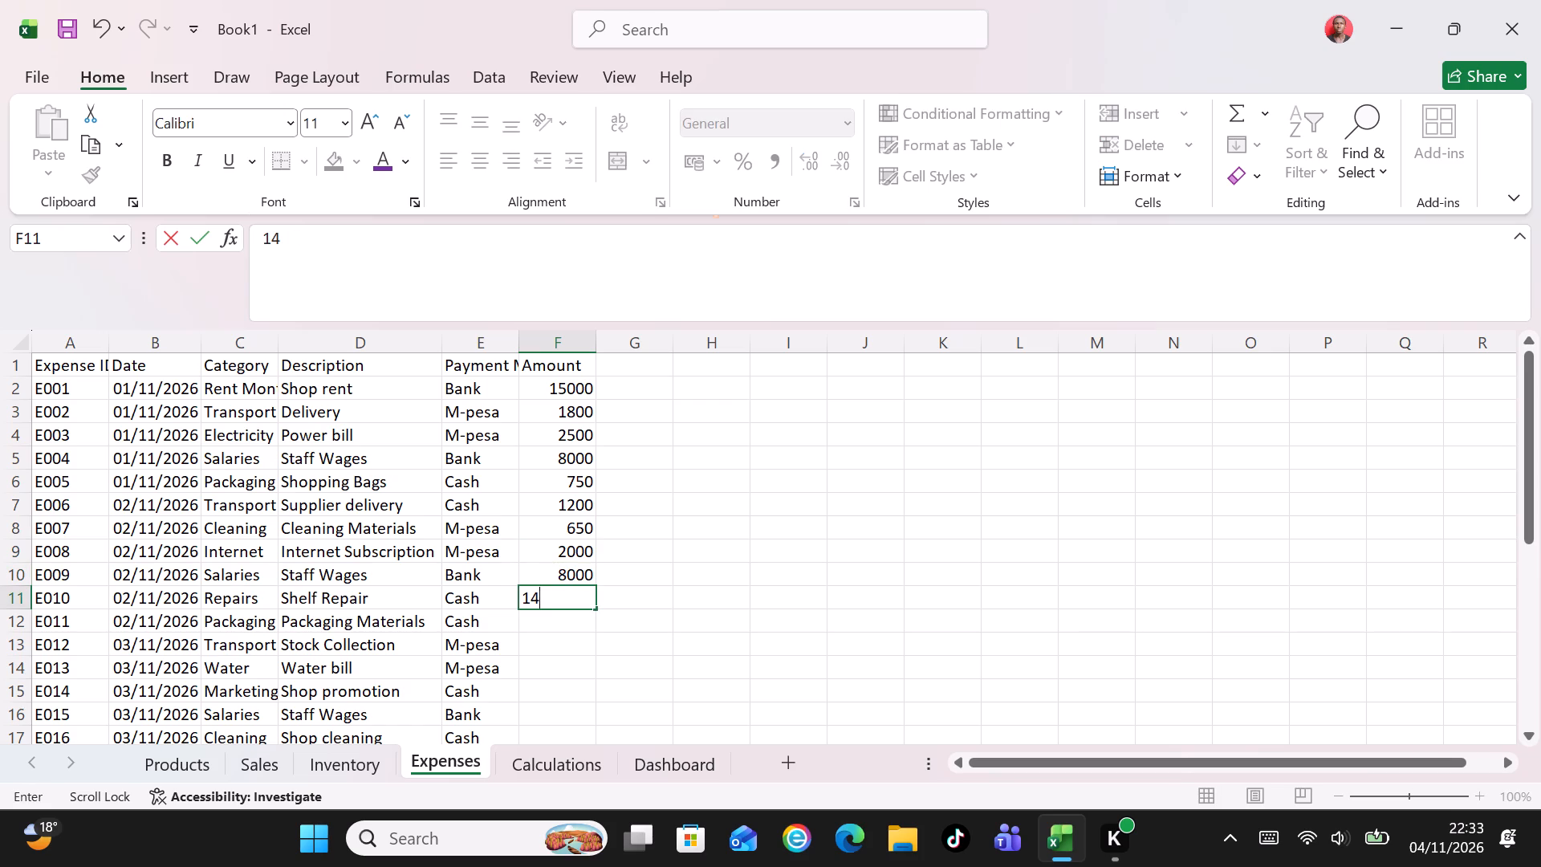
type("00")
key("Return")
Enter the amounts for expenses E011 to E015: 900, 1600, 850, 1200, 8000.
type("900")
key("Return")
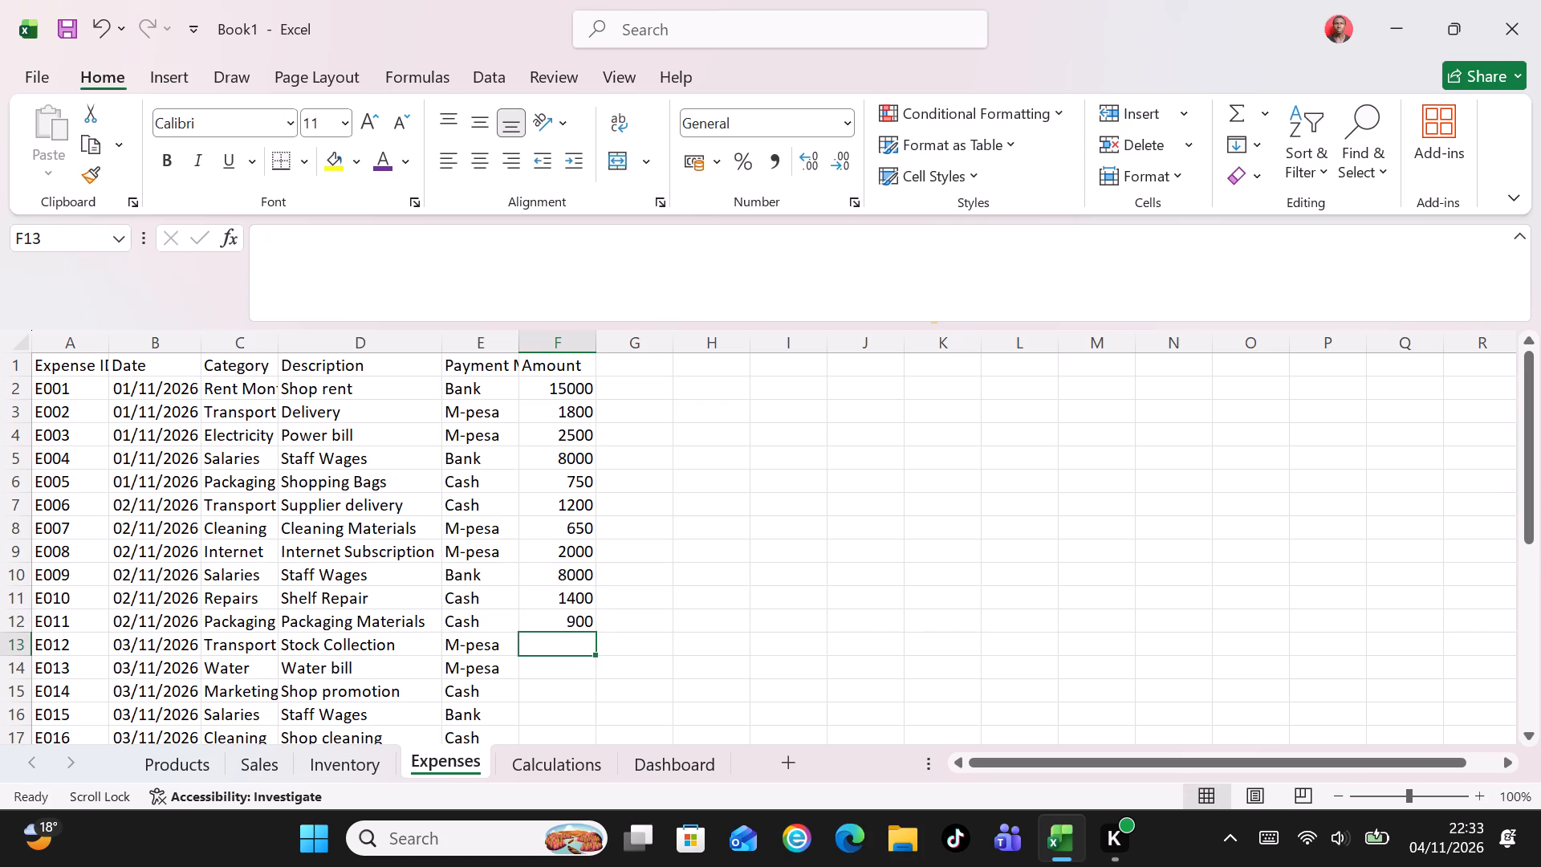
type("16")
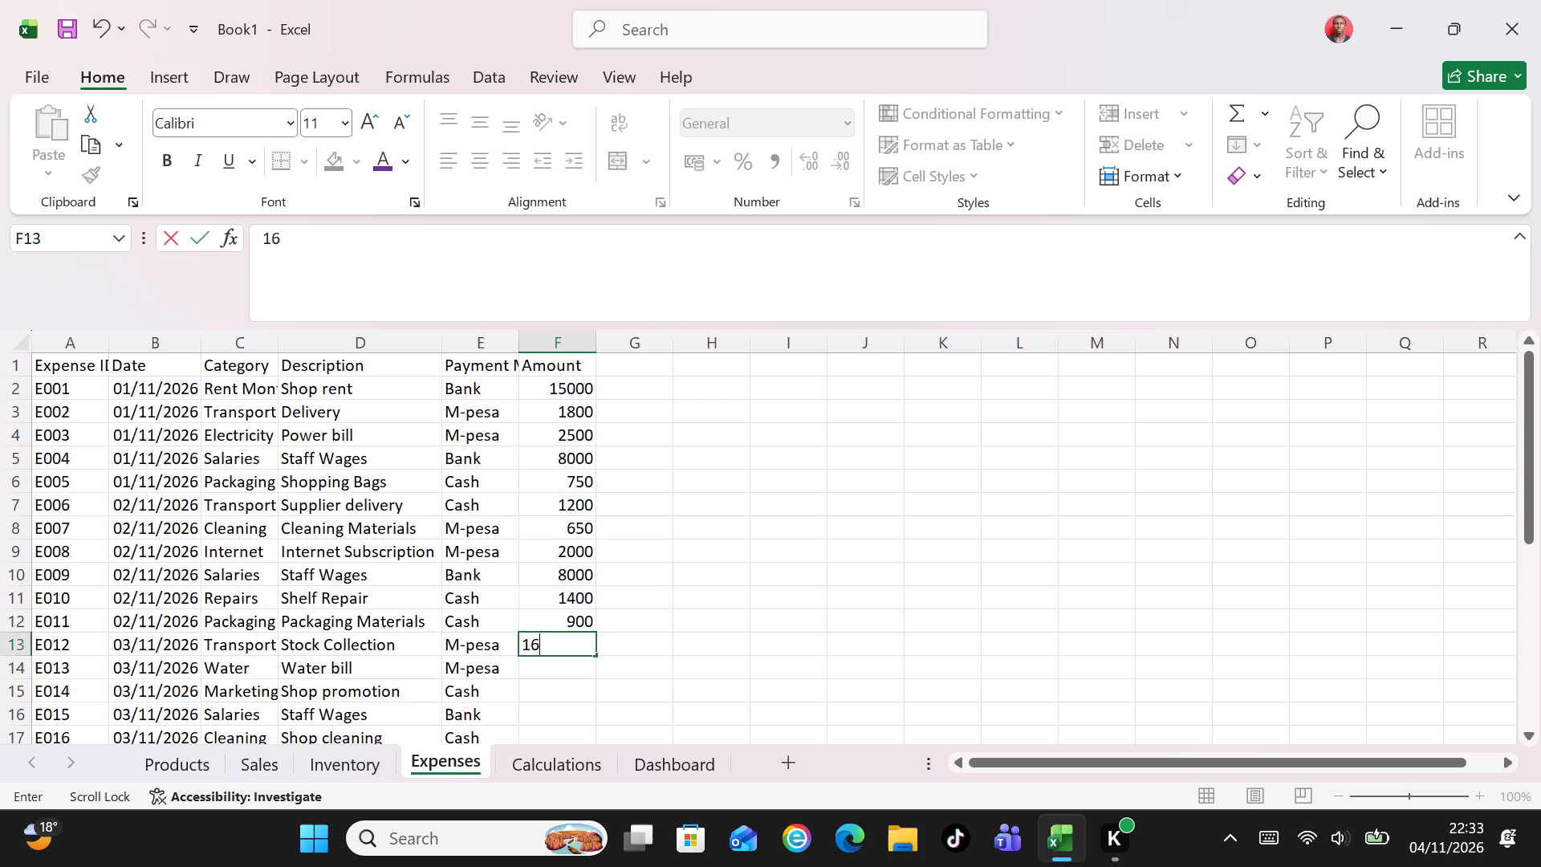
type("00")
key("Return")
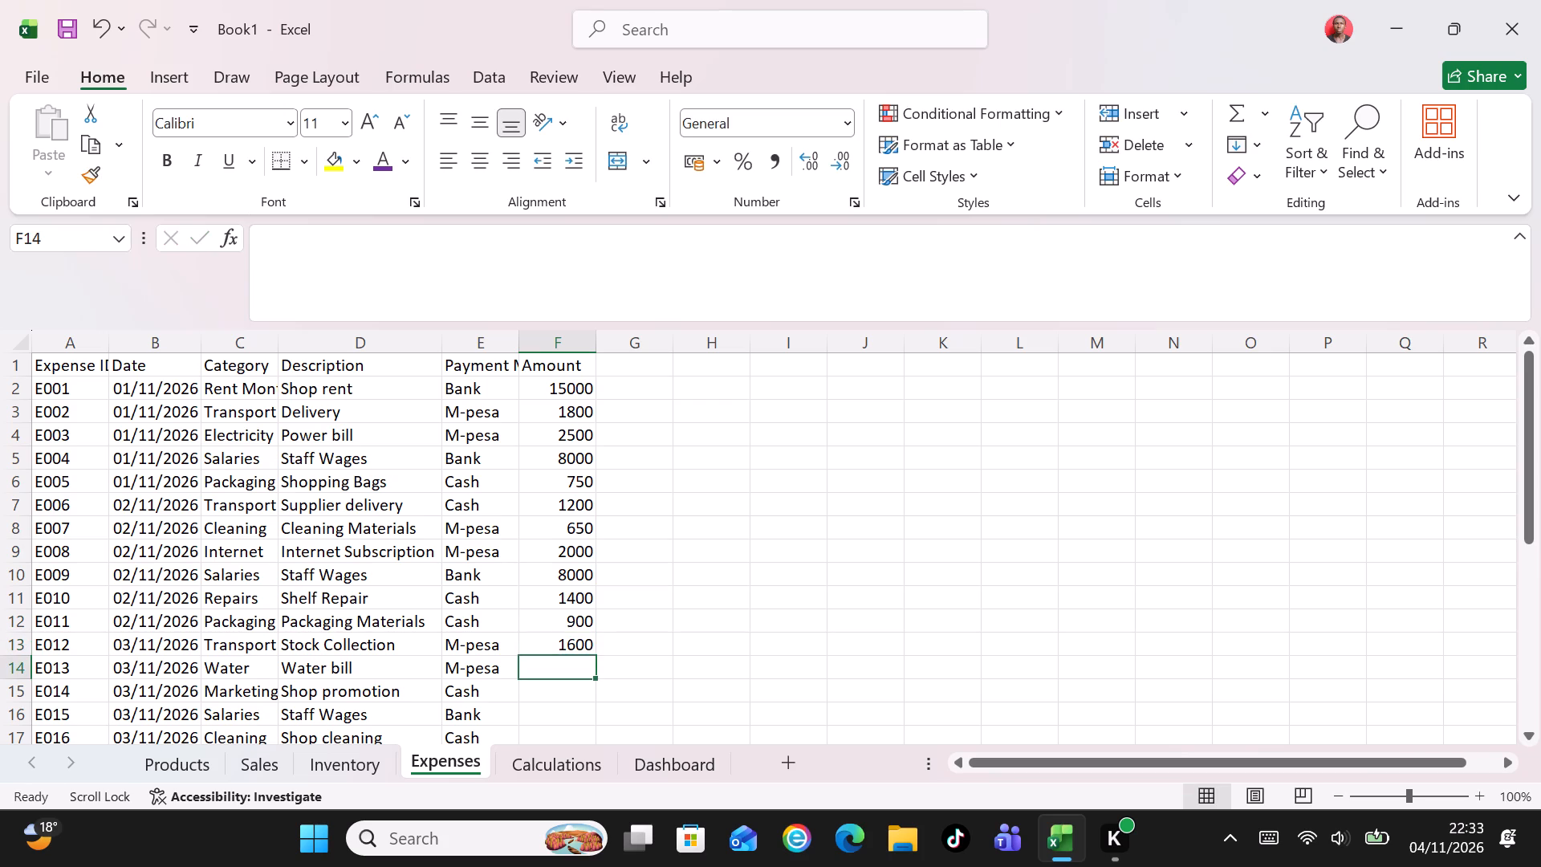
type("850")
key("Return")
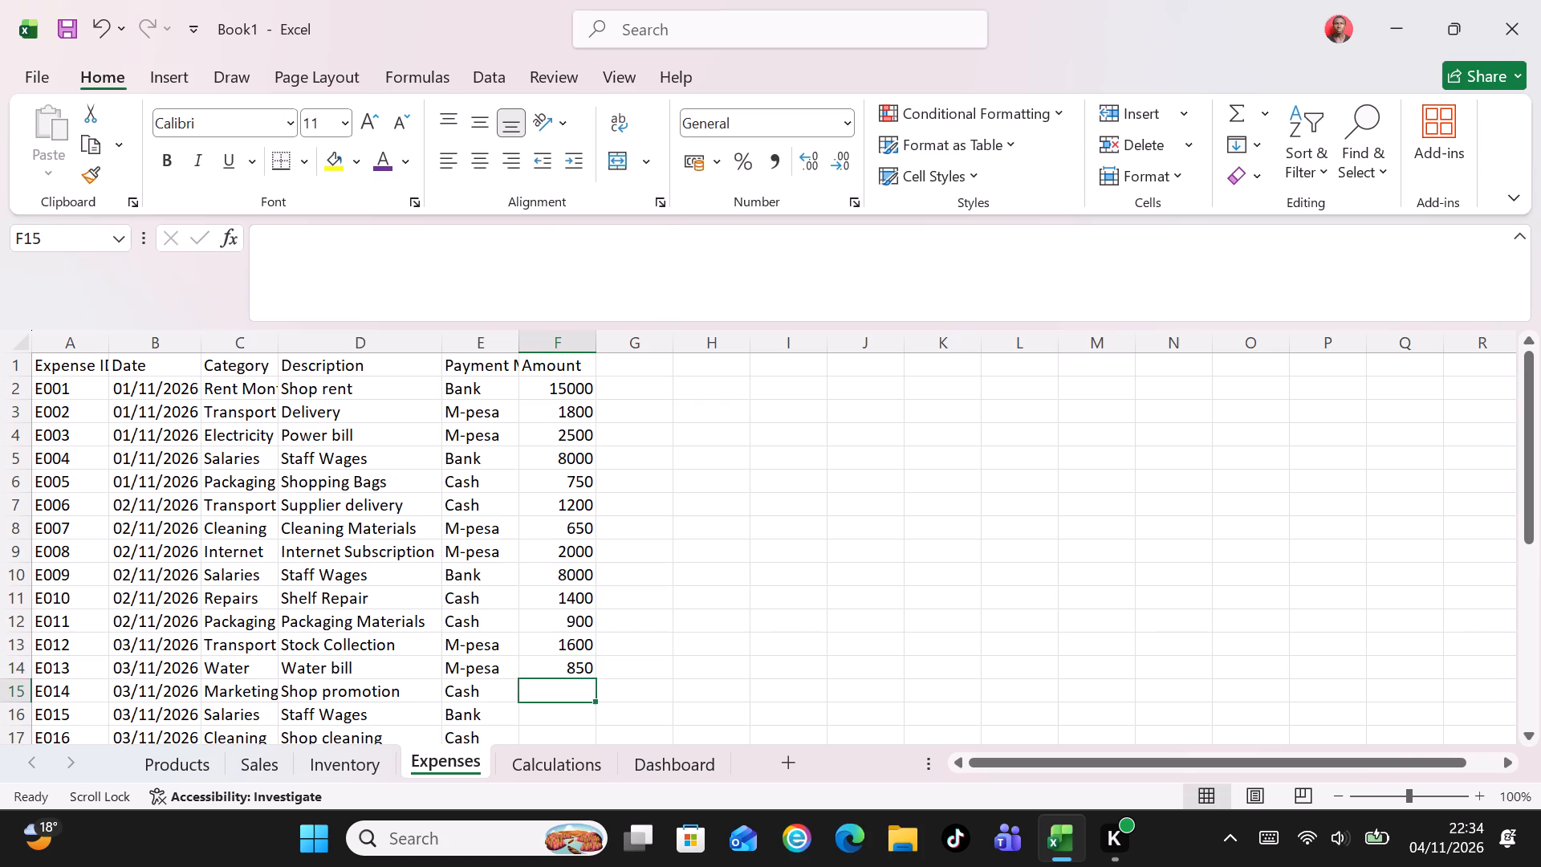
type("1200")
key("Return")
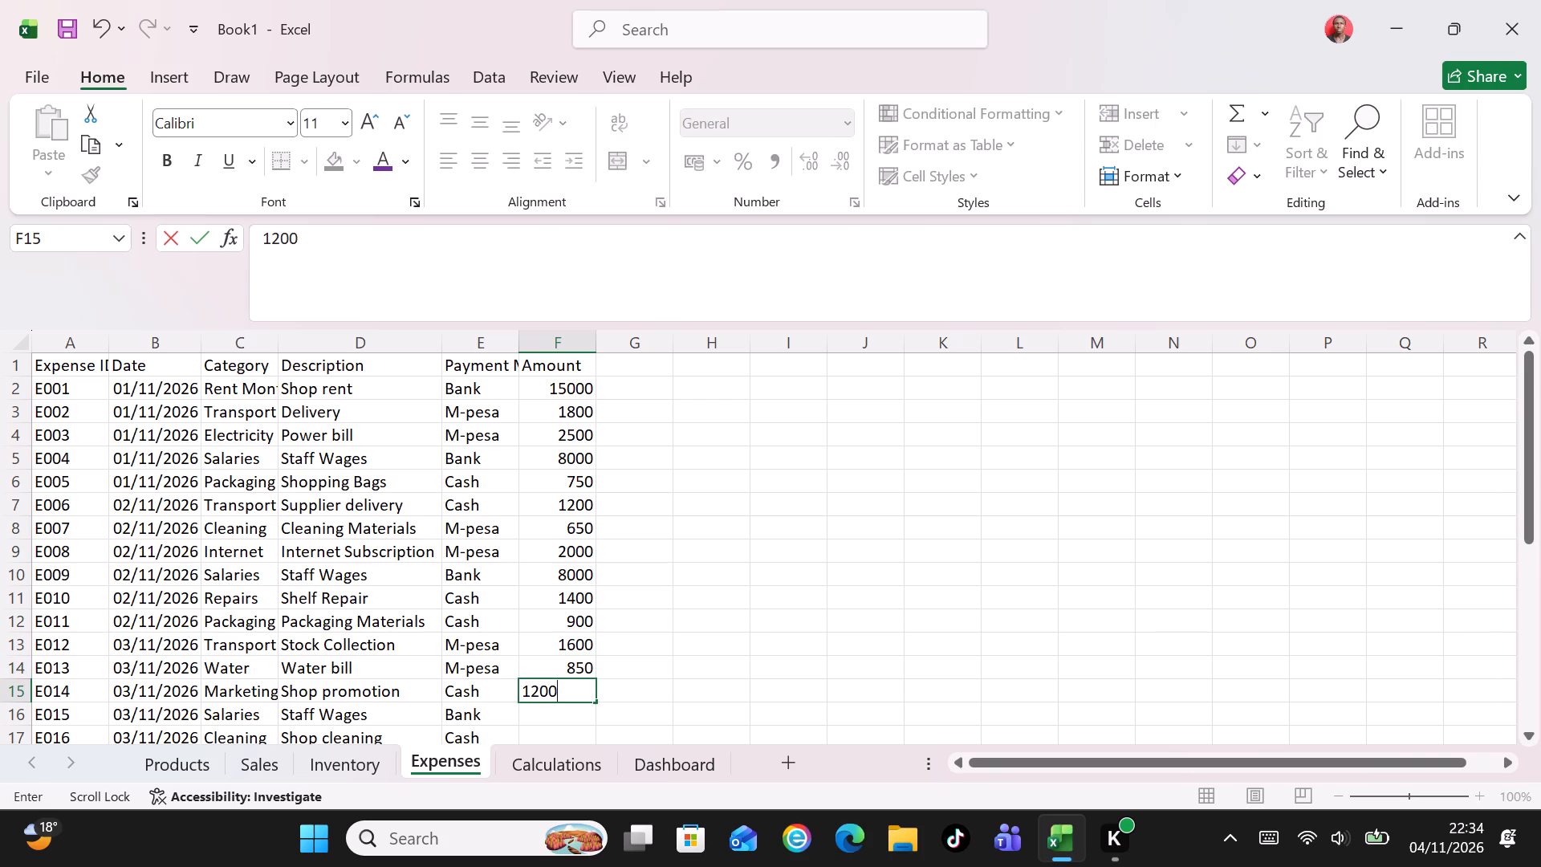
type("8000")
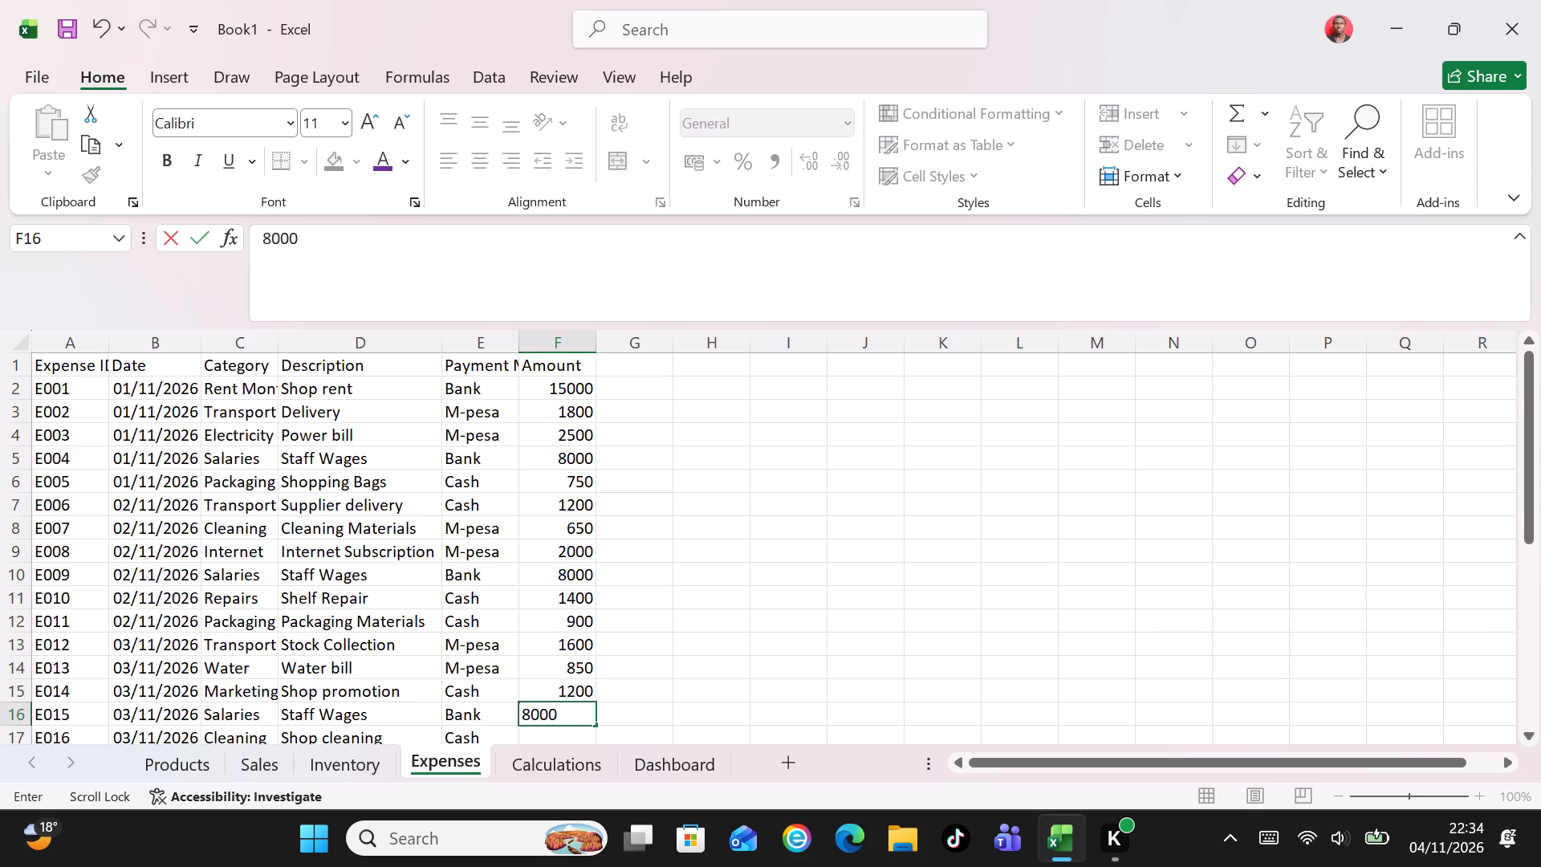
key("Return")
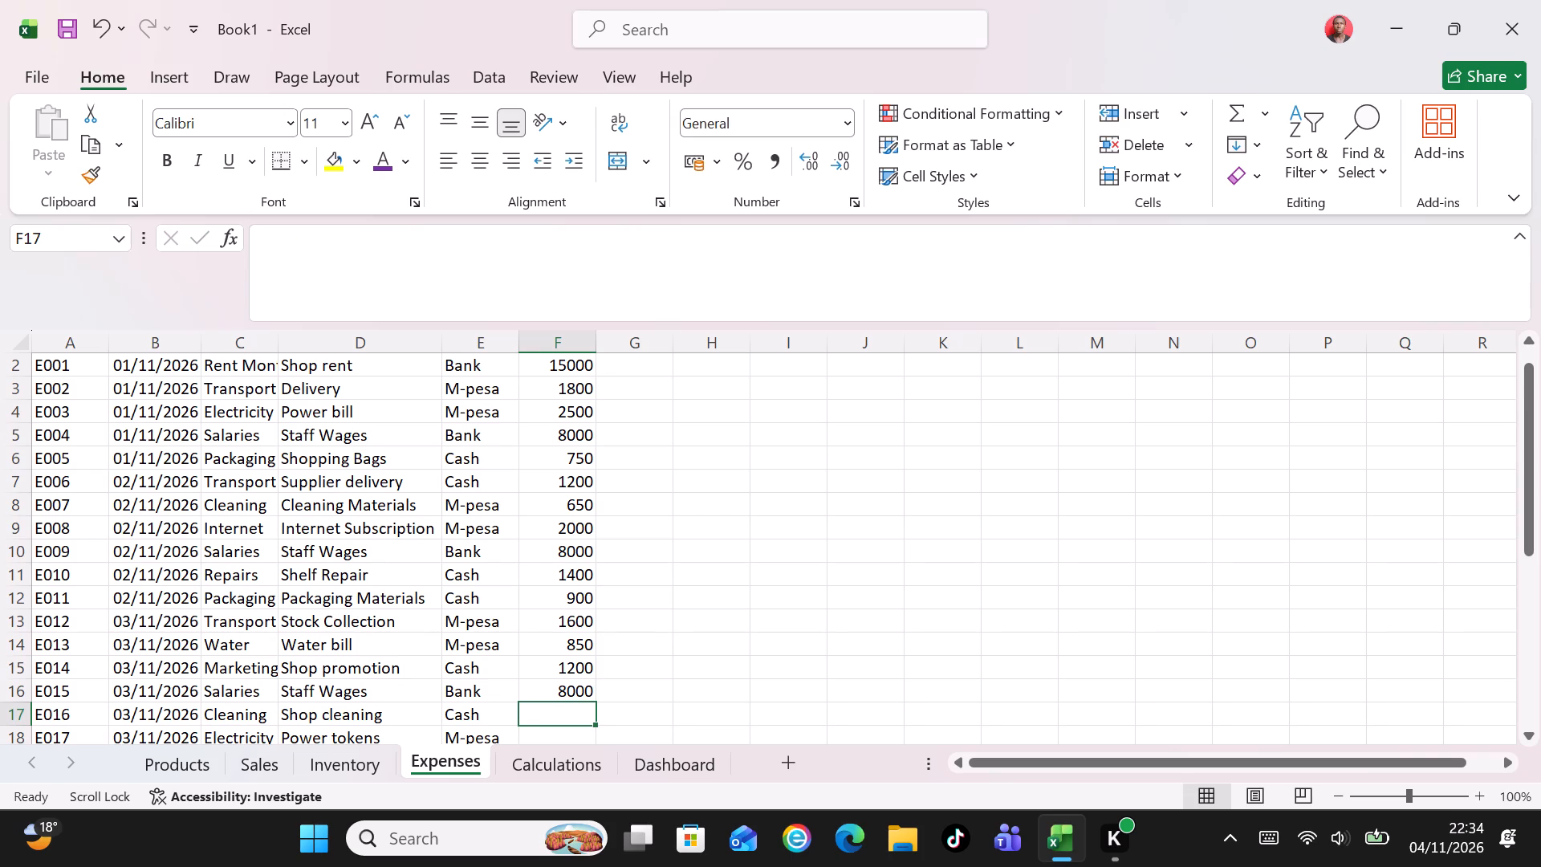
Enter the amounts for expenses E016 to E020: 500, 1800, 2000, 2200, 600.
type("500")
key("Return")
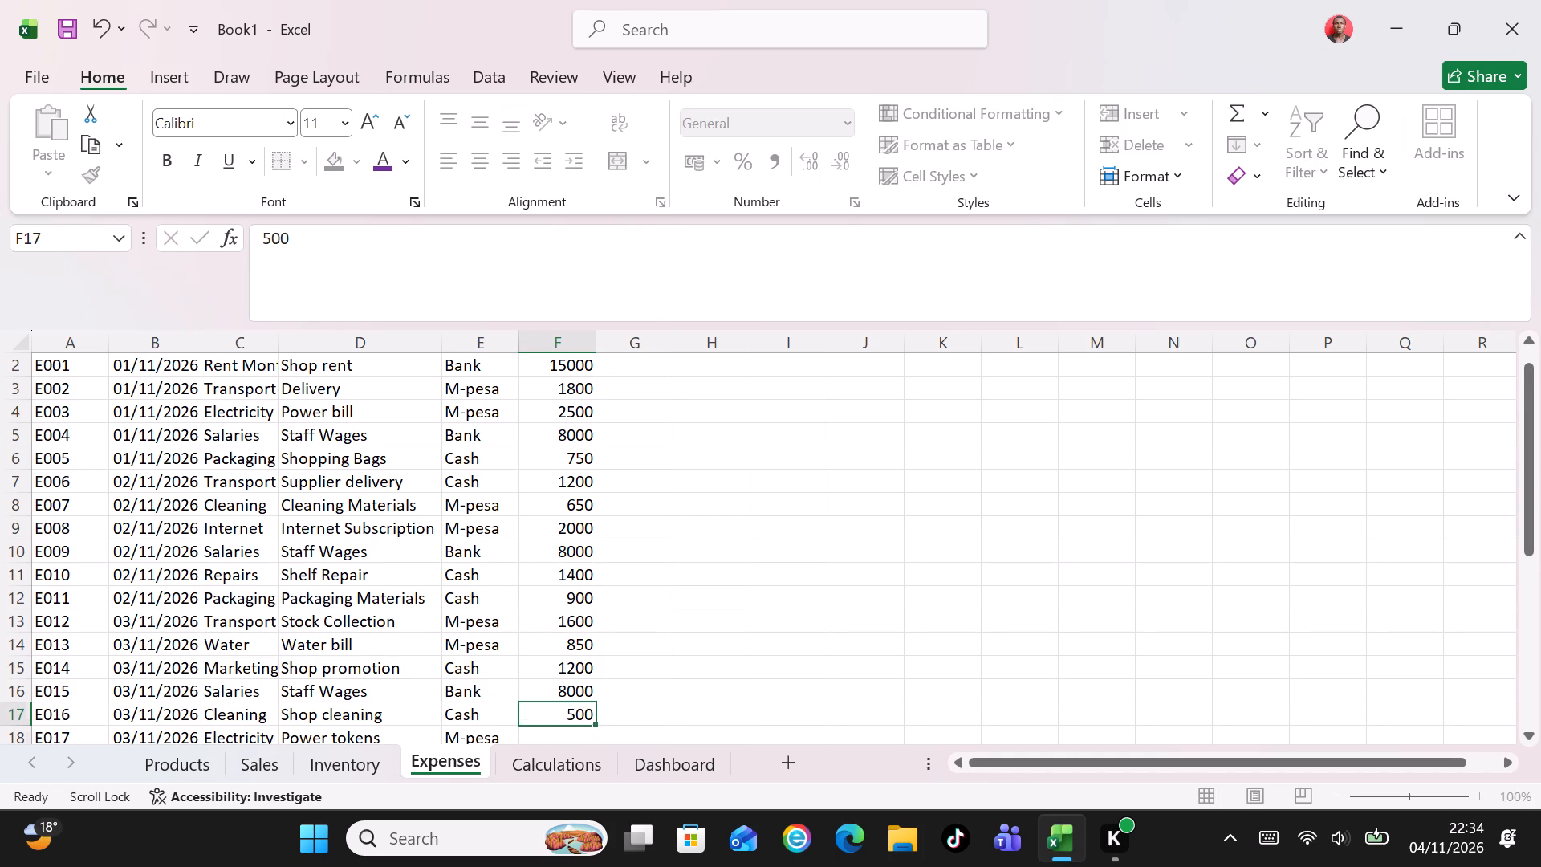
type("1800")
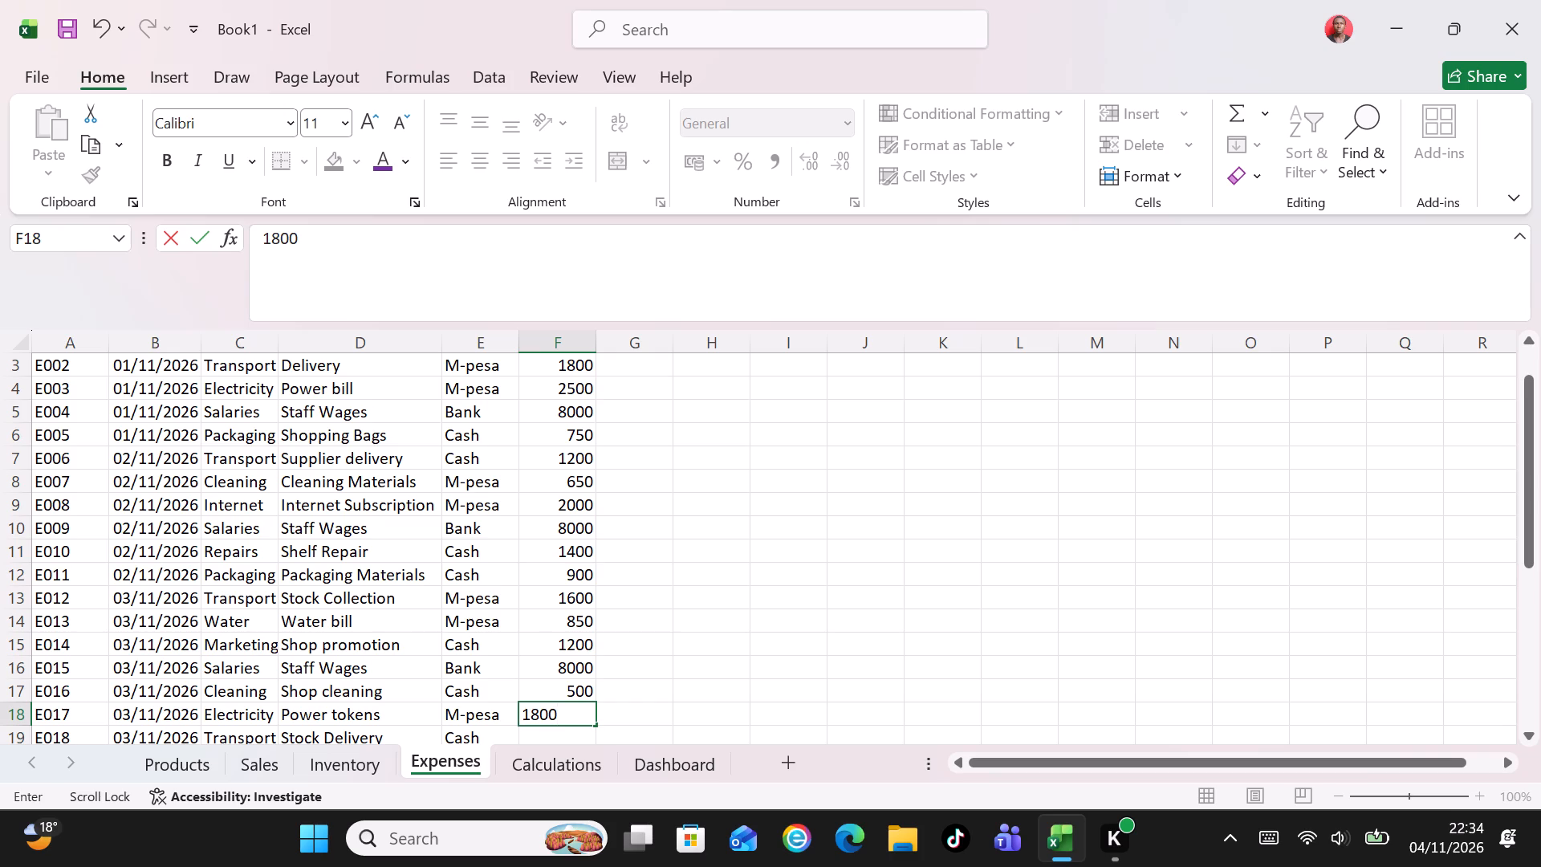
key("Return")
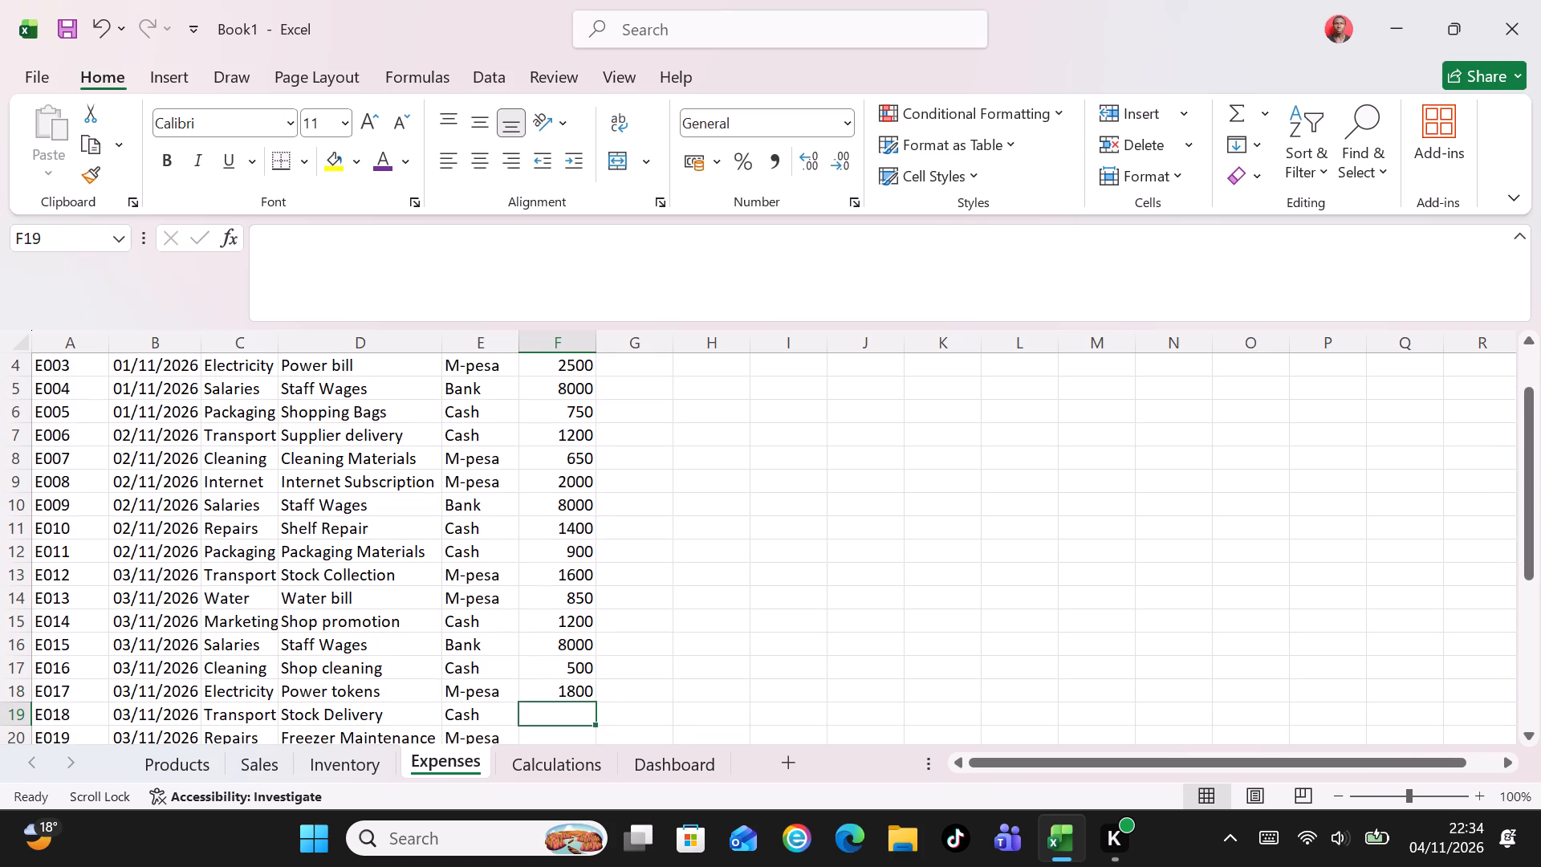
type("2000")
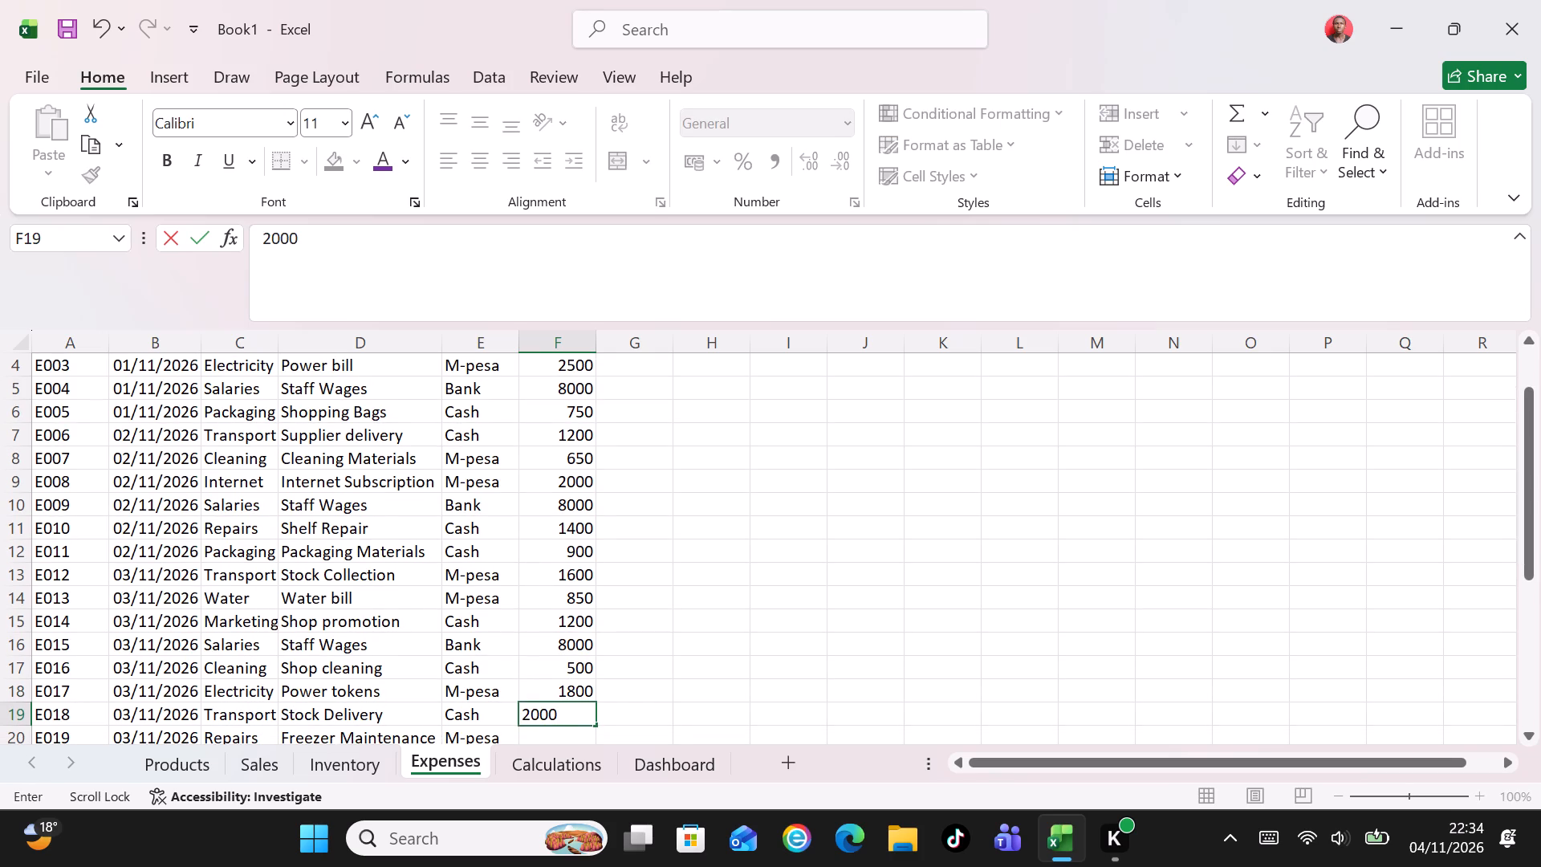
key("Return")
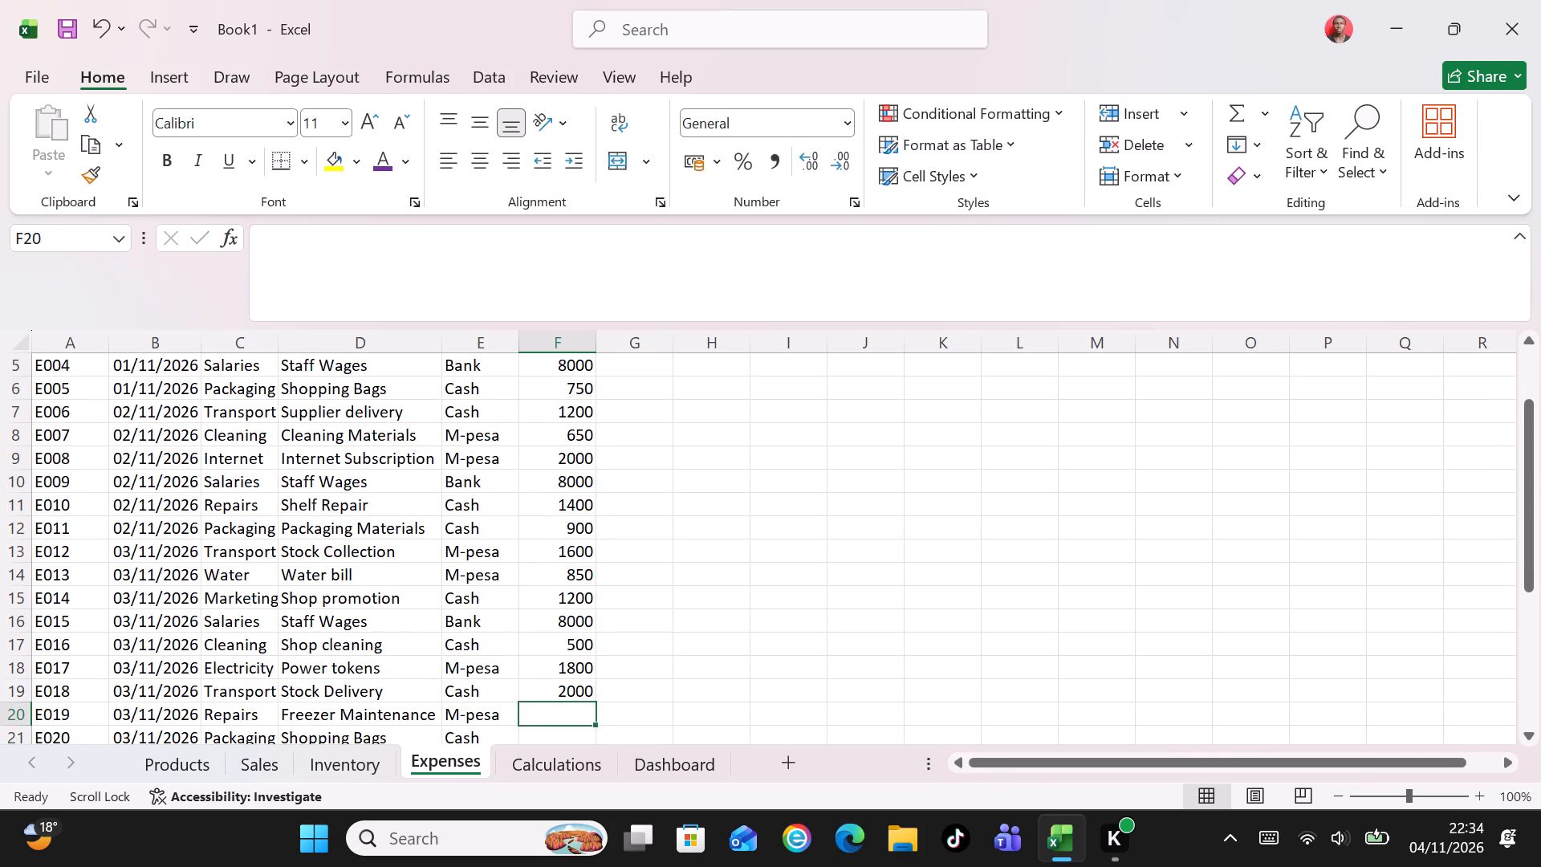
type("2200")
key("Return")
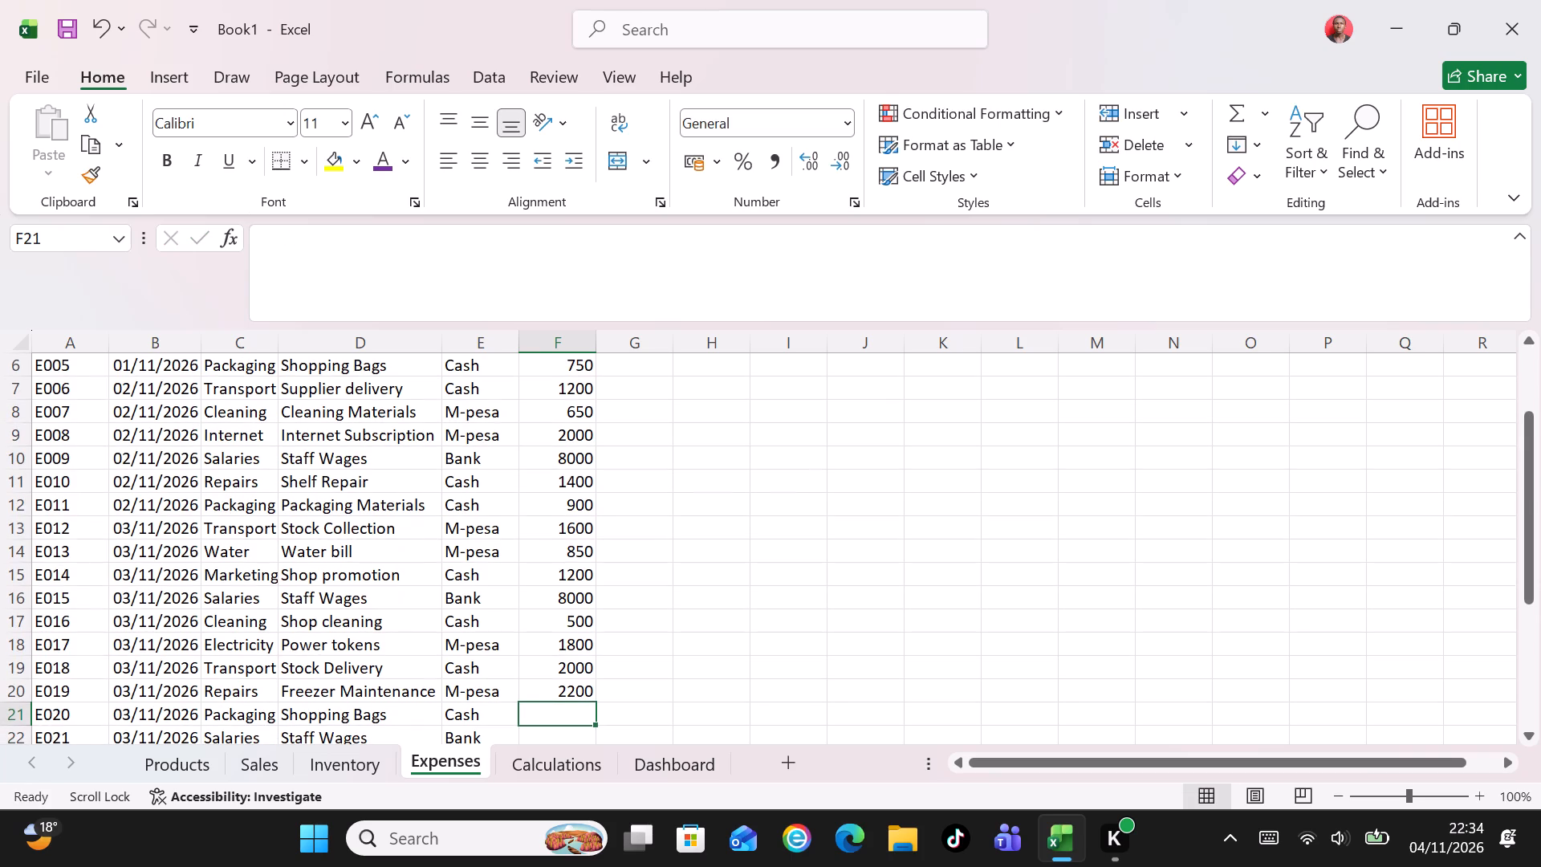
type("600")
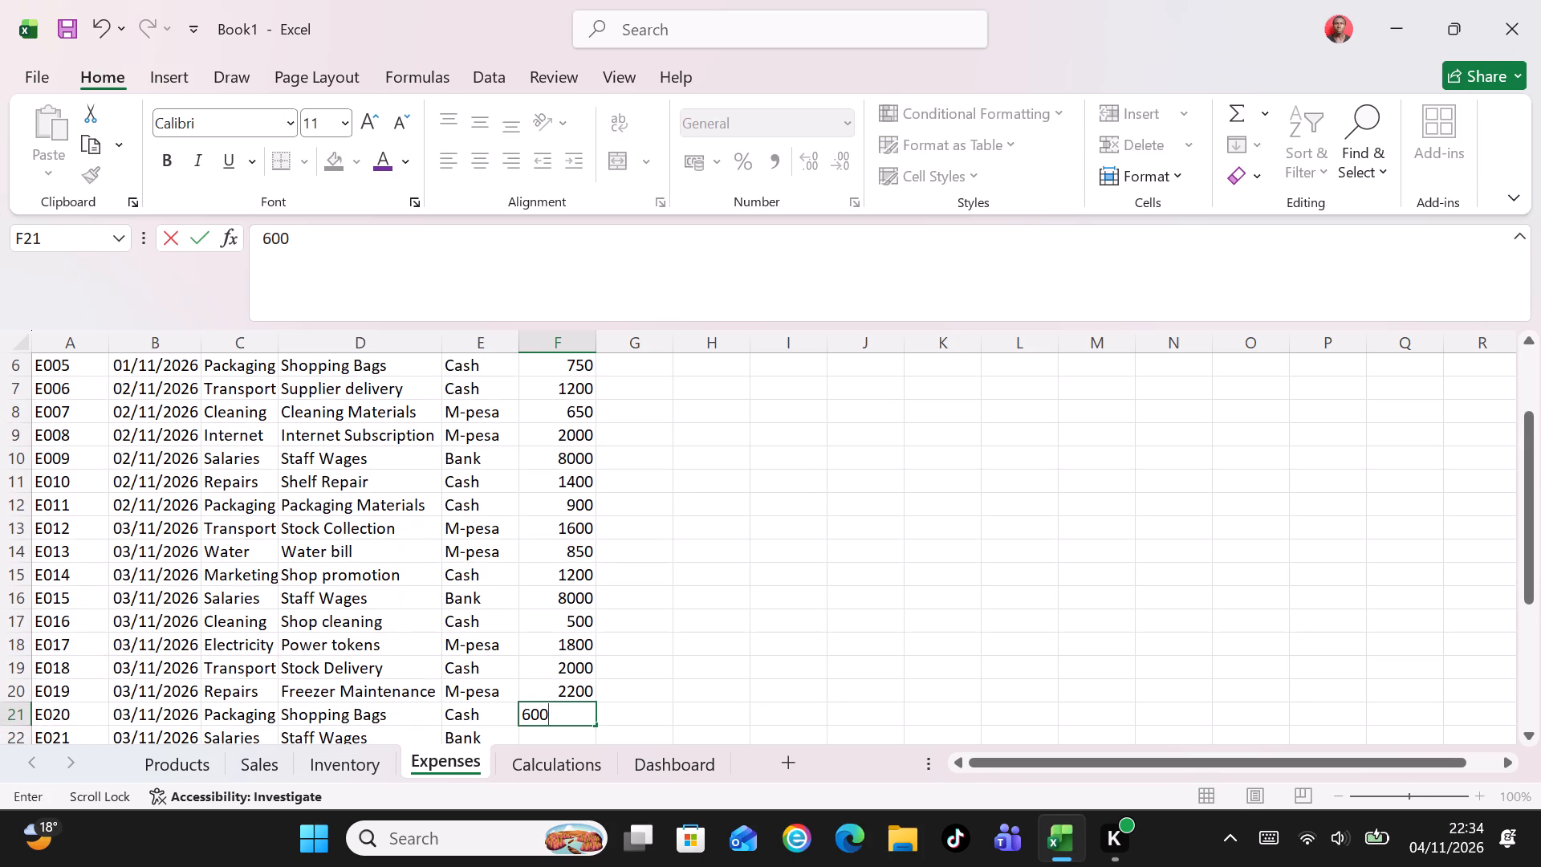
key("Return")
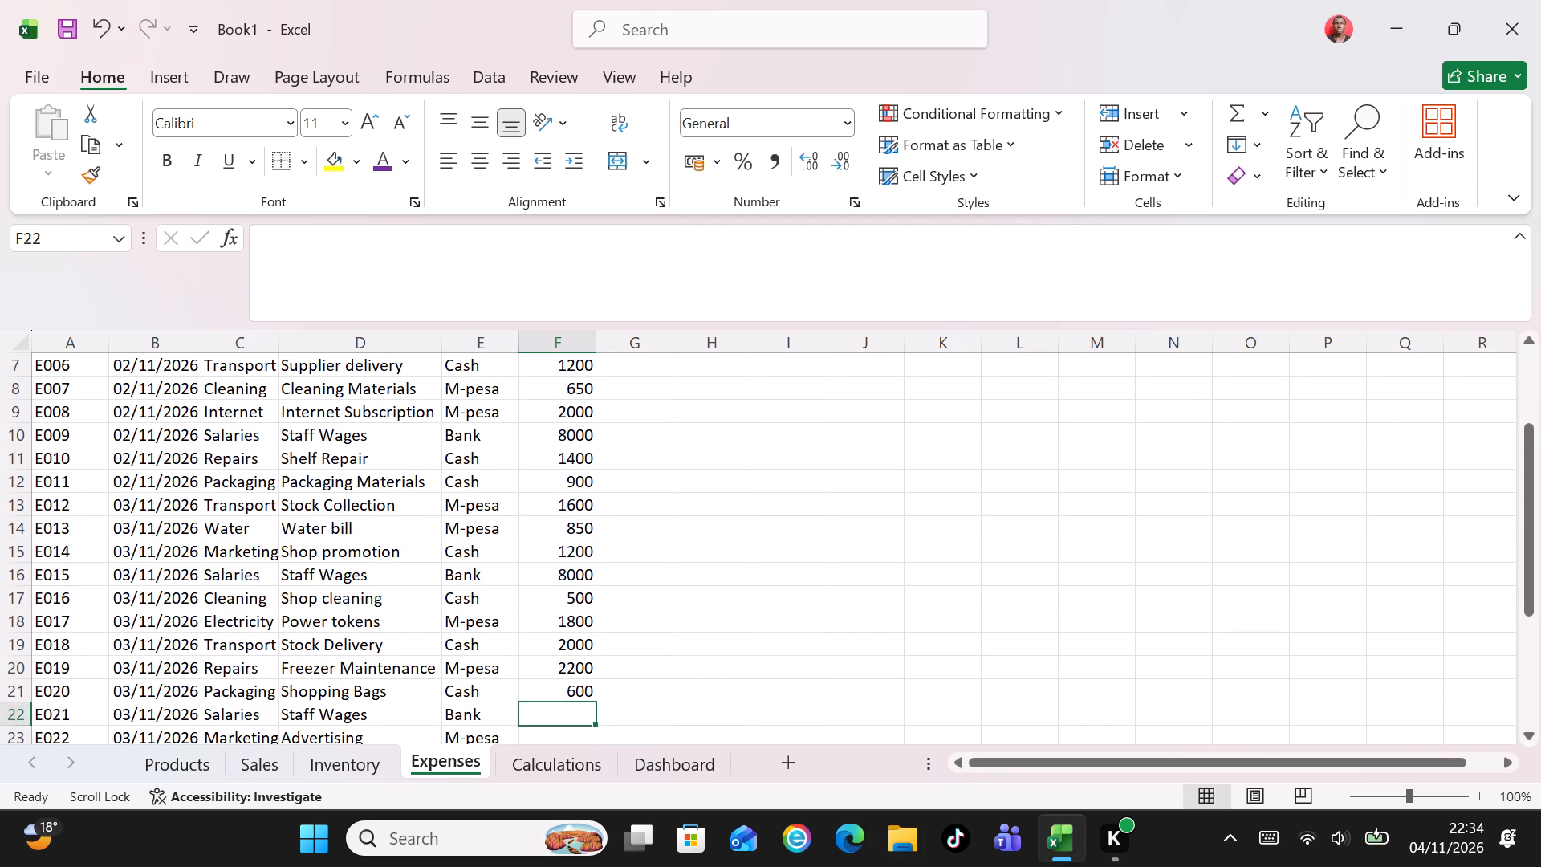
Enter the amounts for expenses E021 to E025: 8000, 1500, 400, 500, 1300.
type("800")
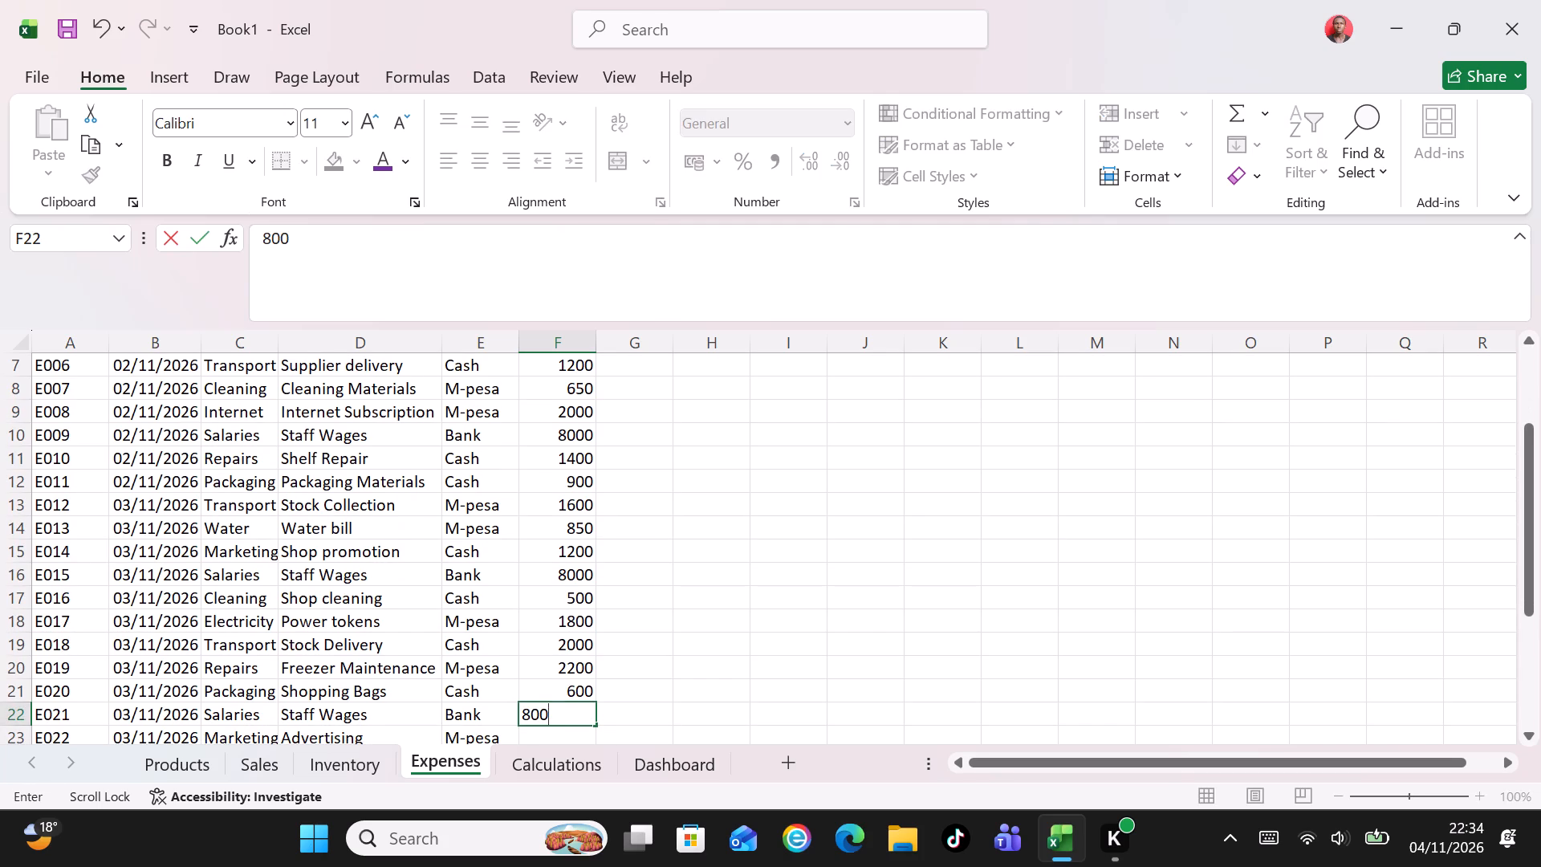
key("0")
key("Return")
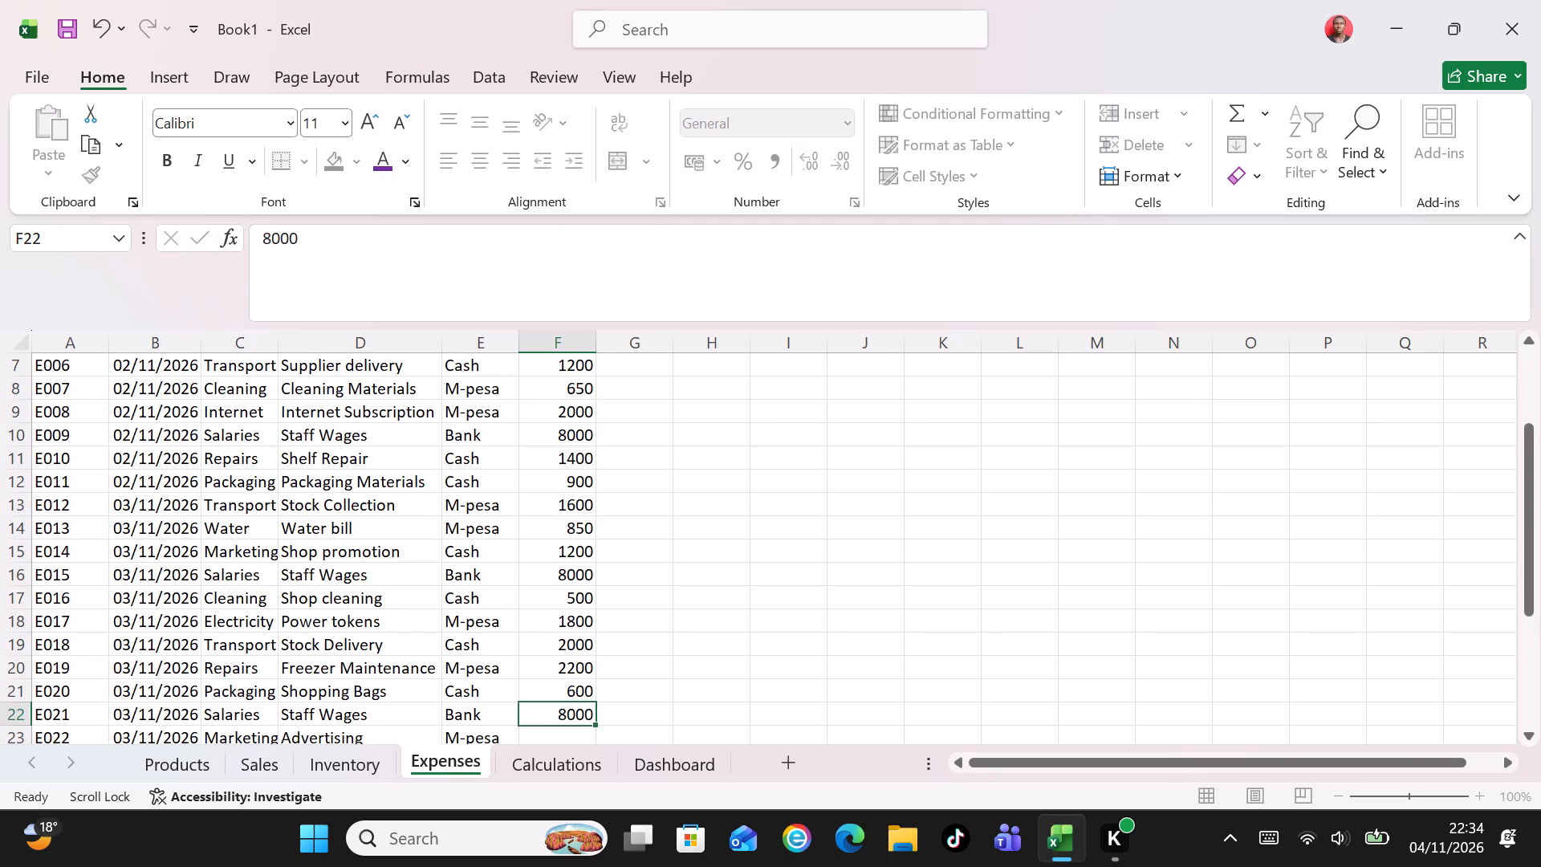
type("15")
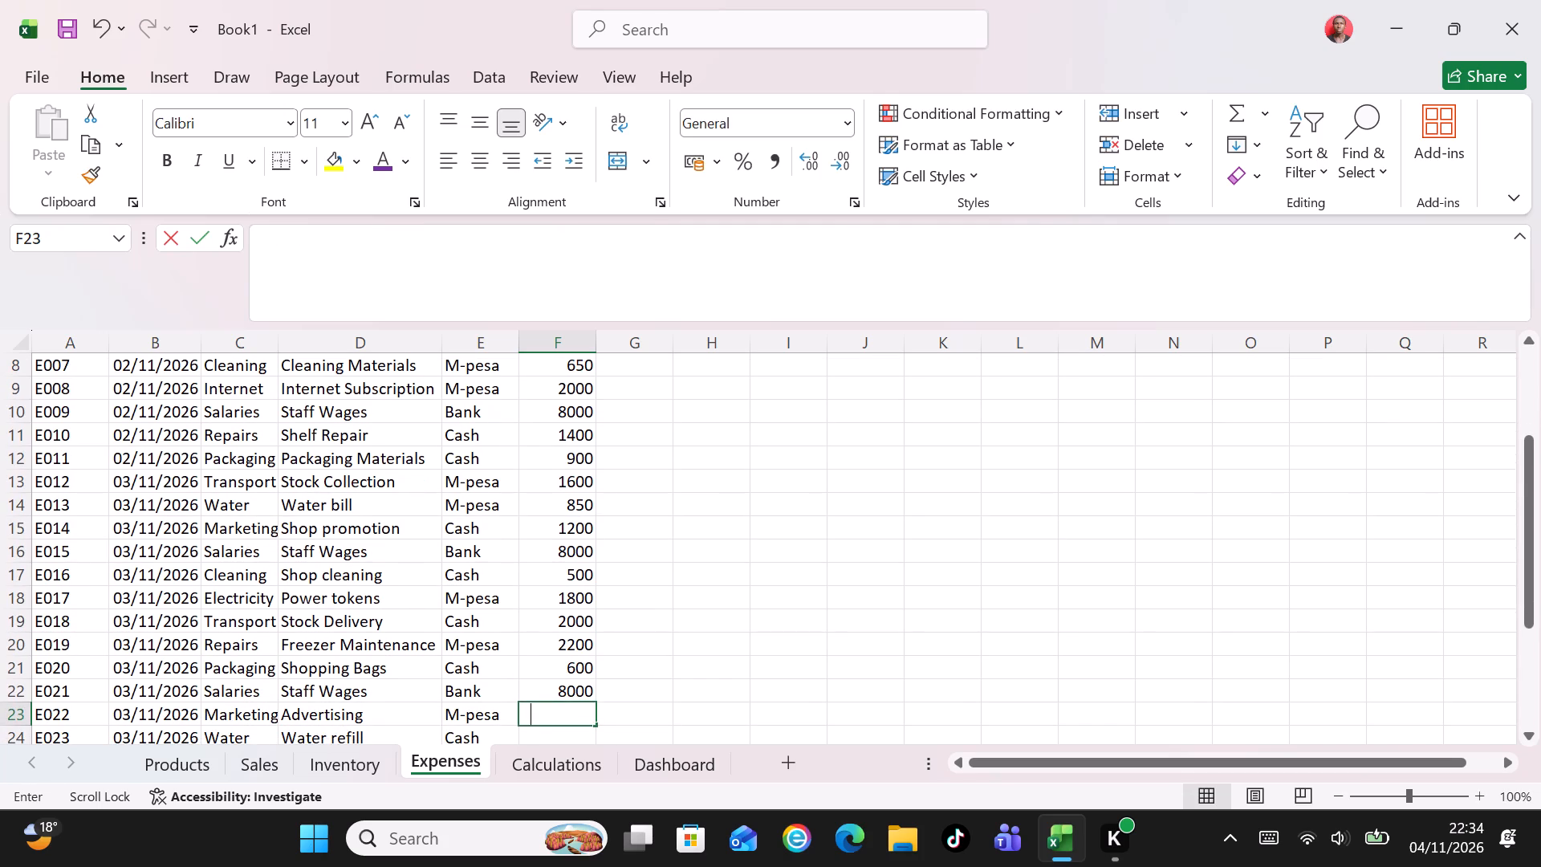
type("00")
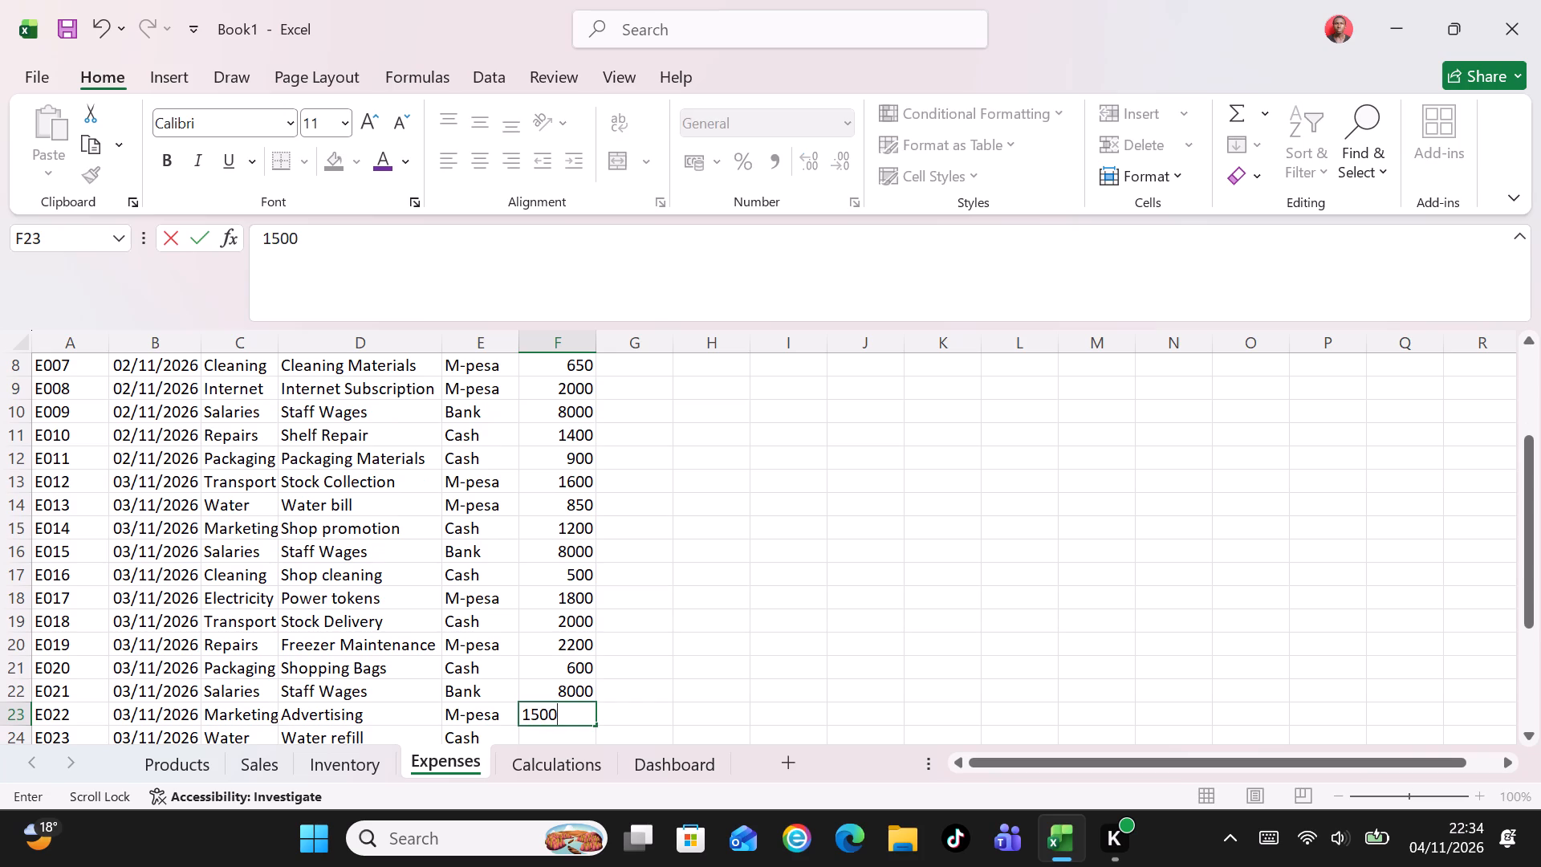
key("Return")
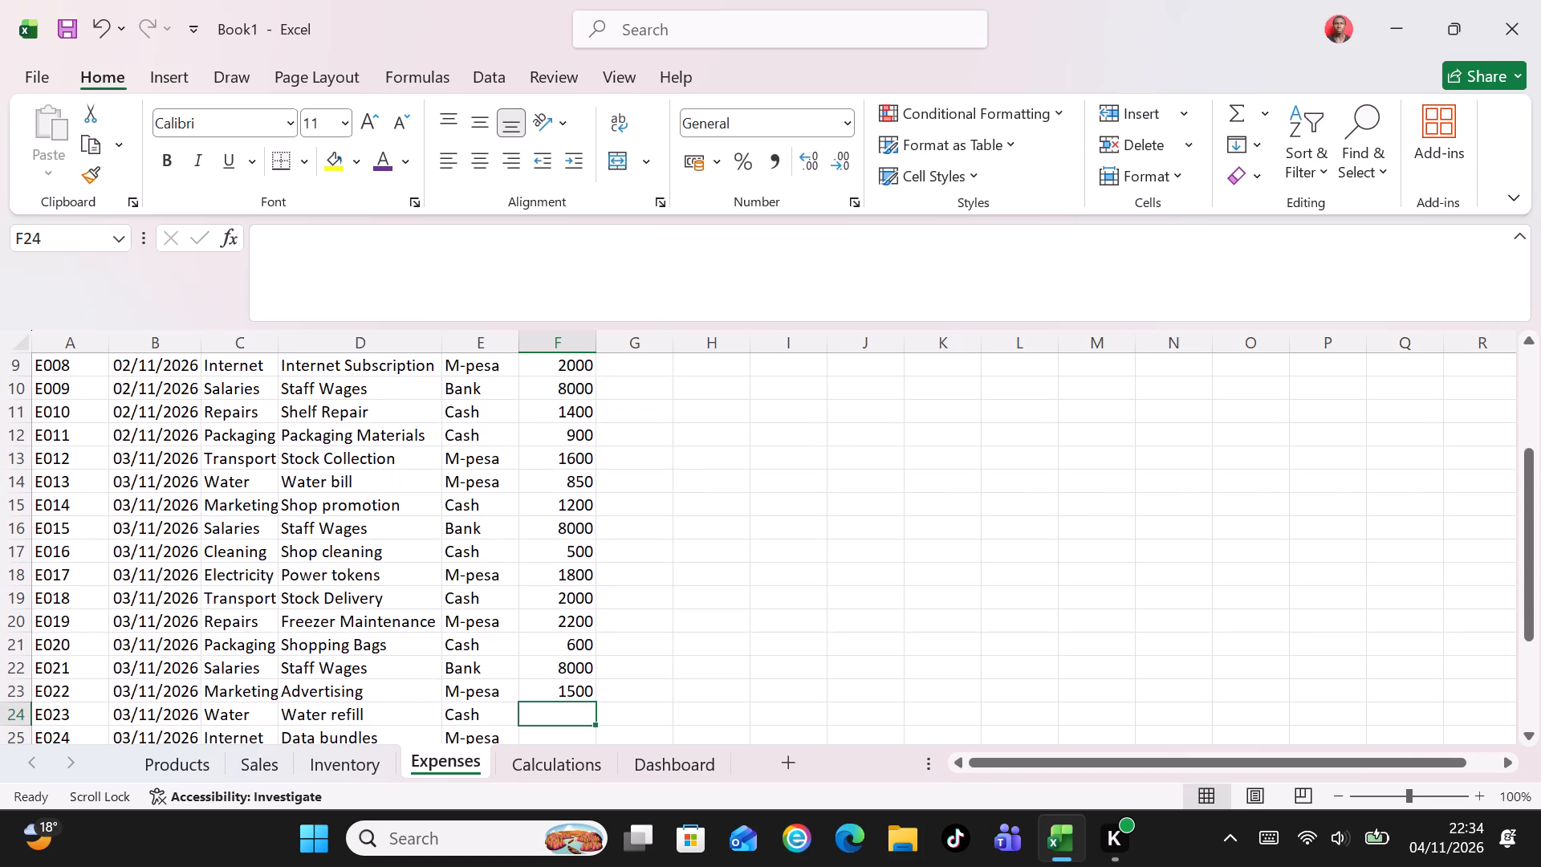
type("400")
key("Return")
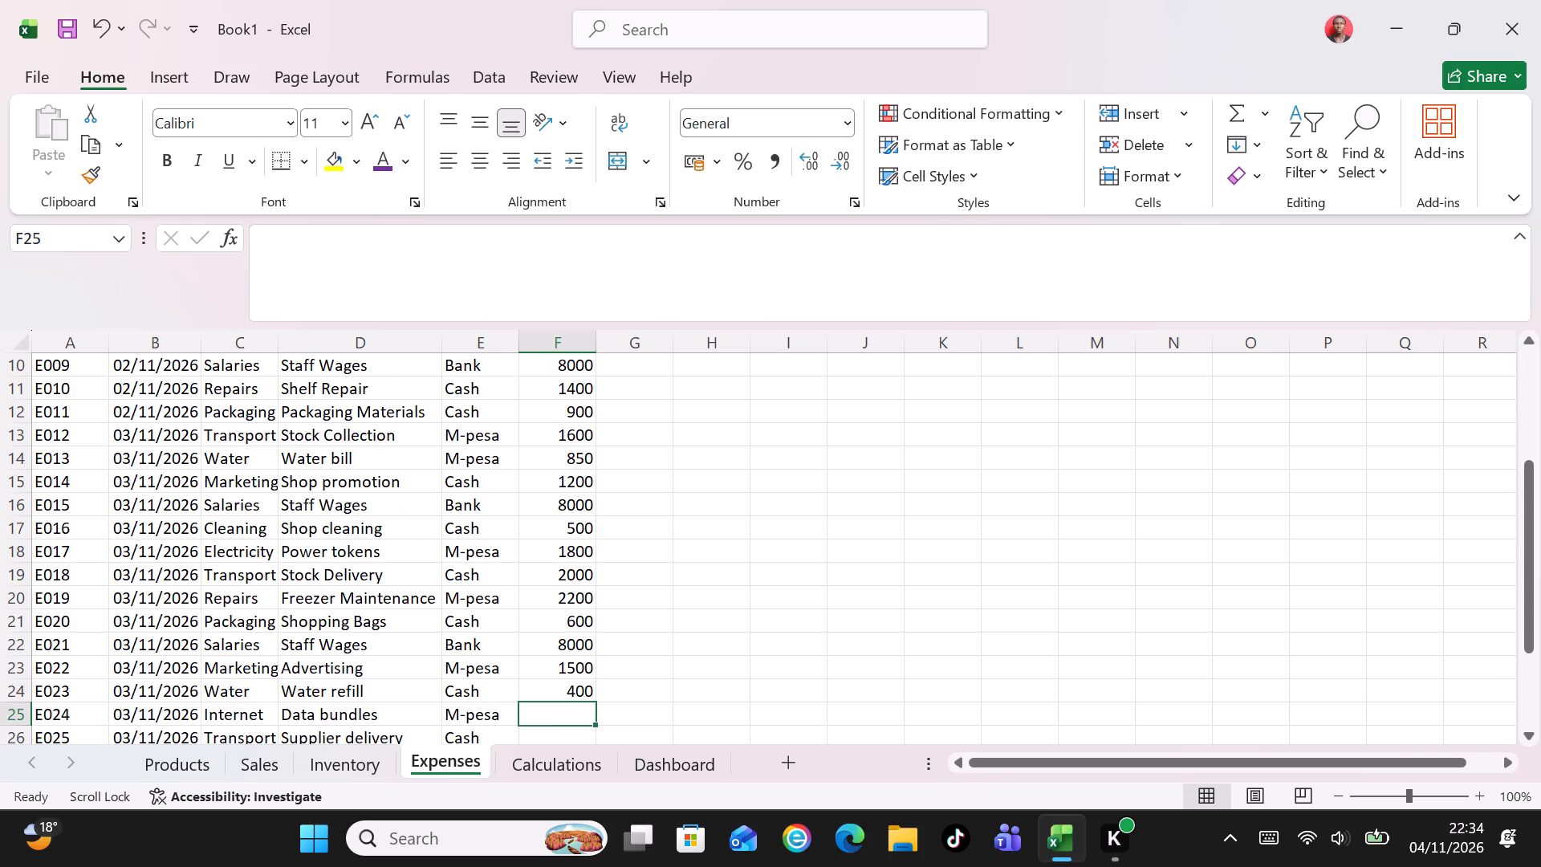
type("500")
key("Return")
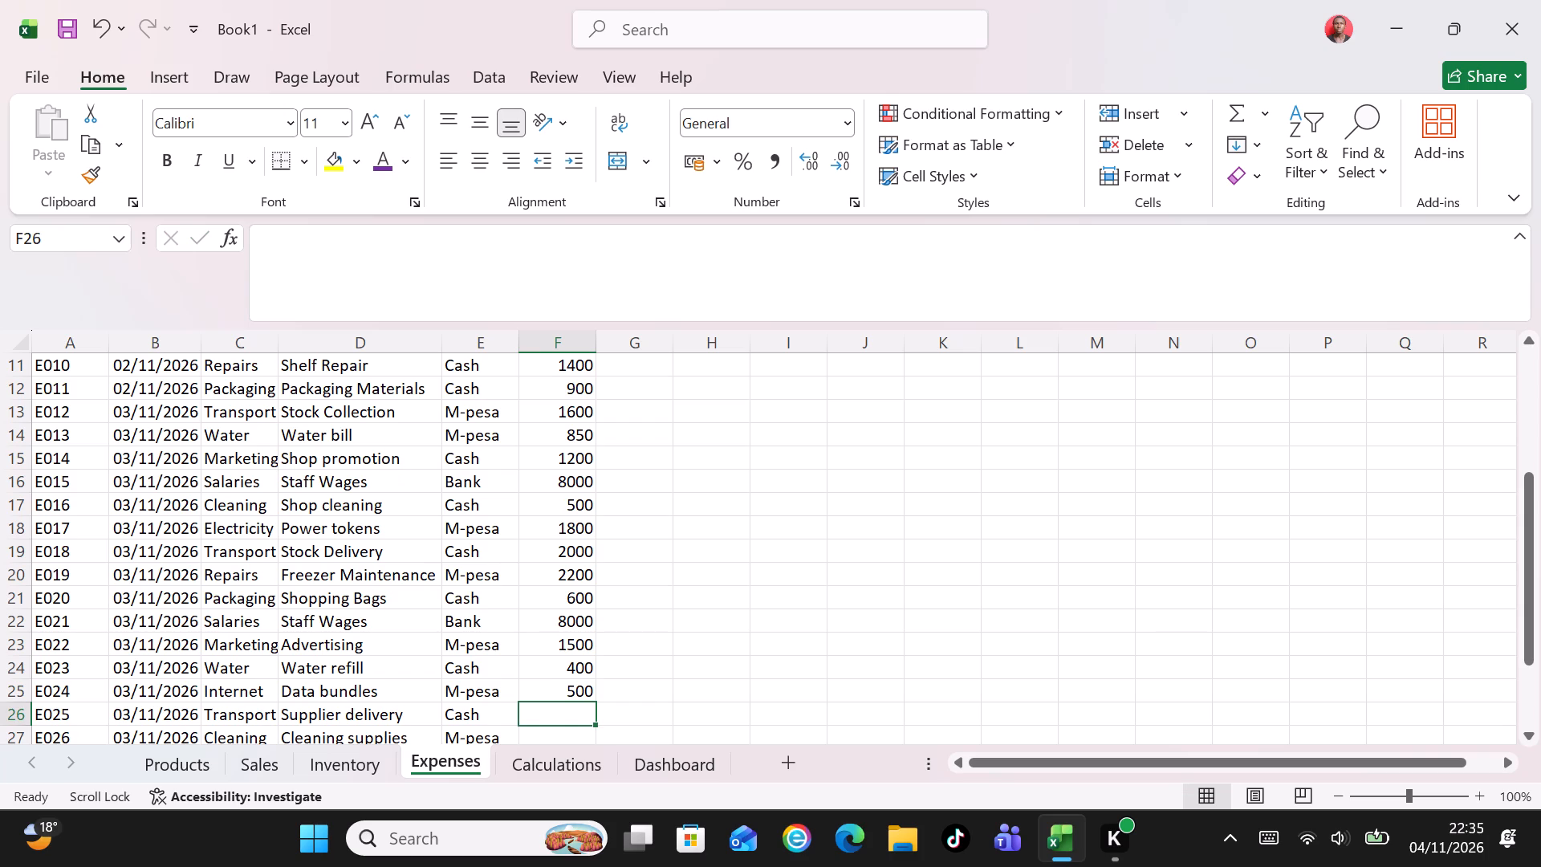
type("1300")
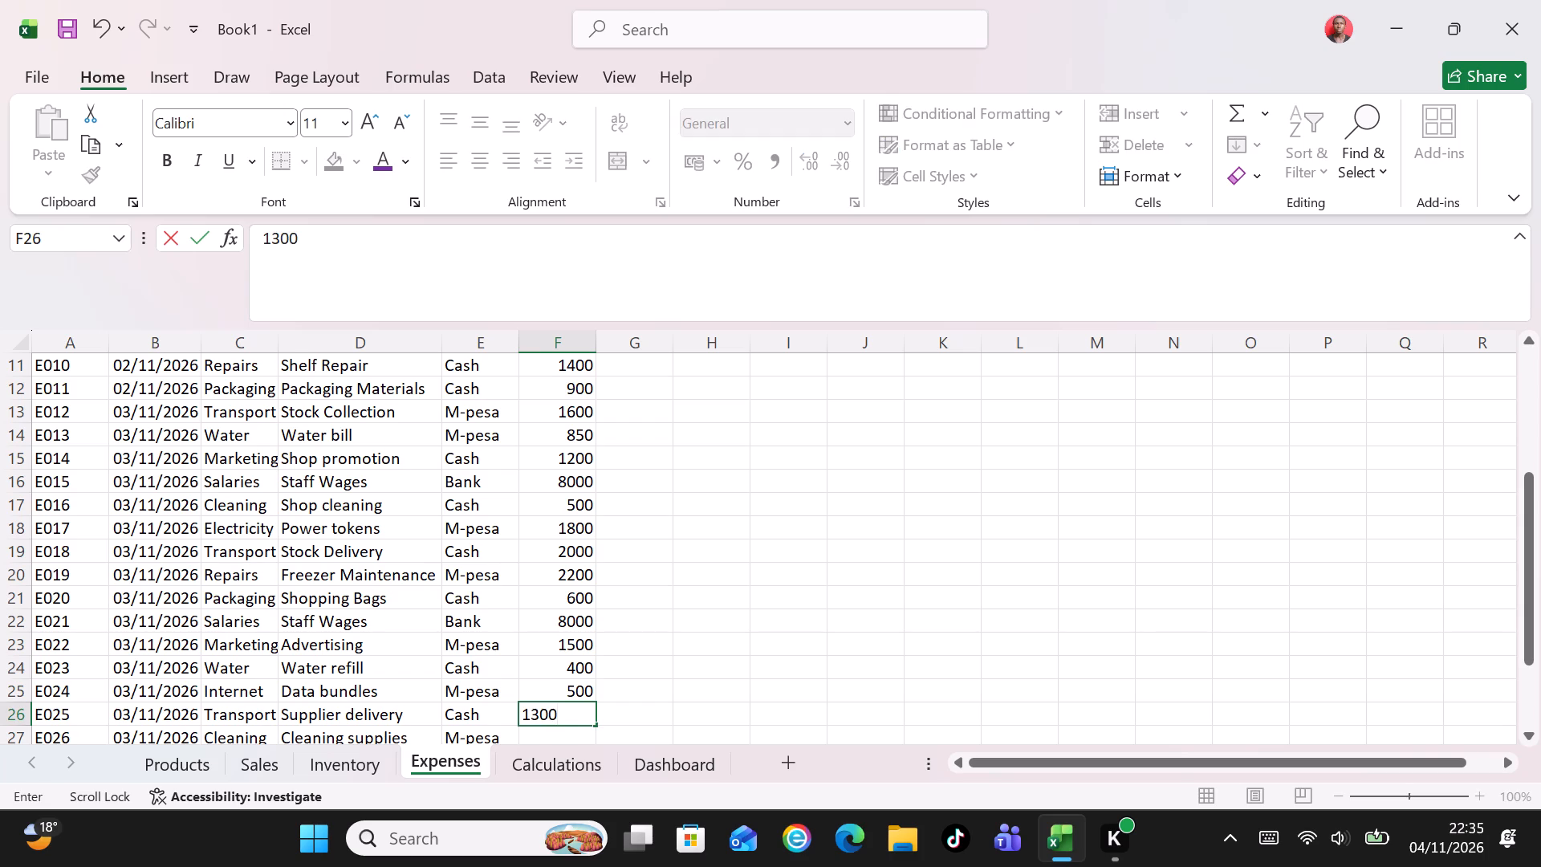
key("Return")
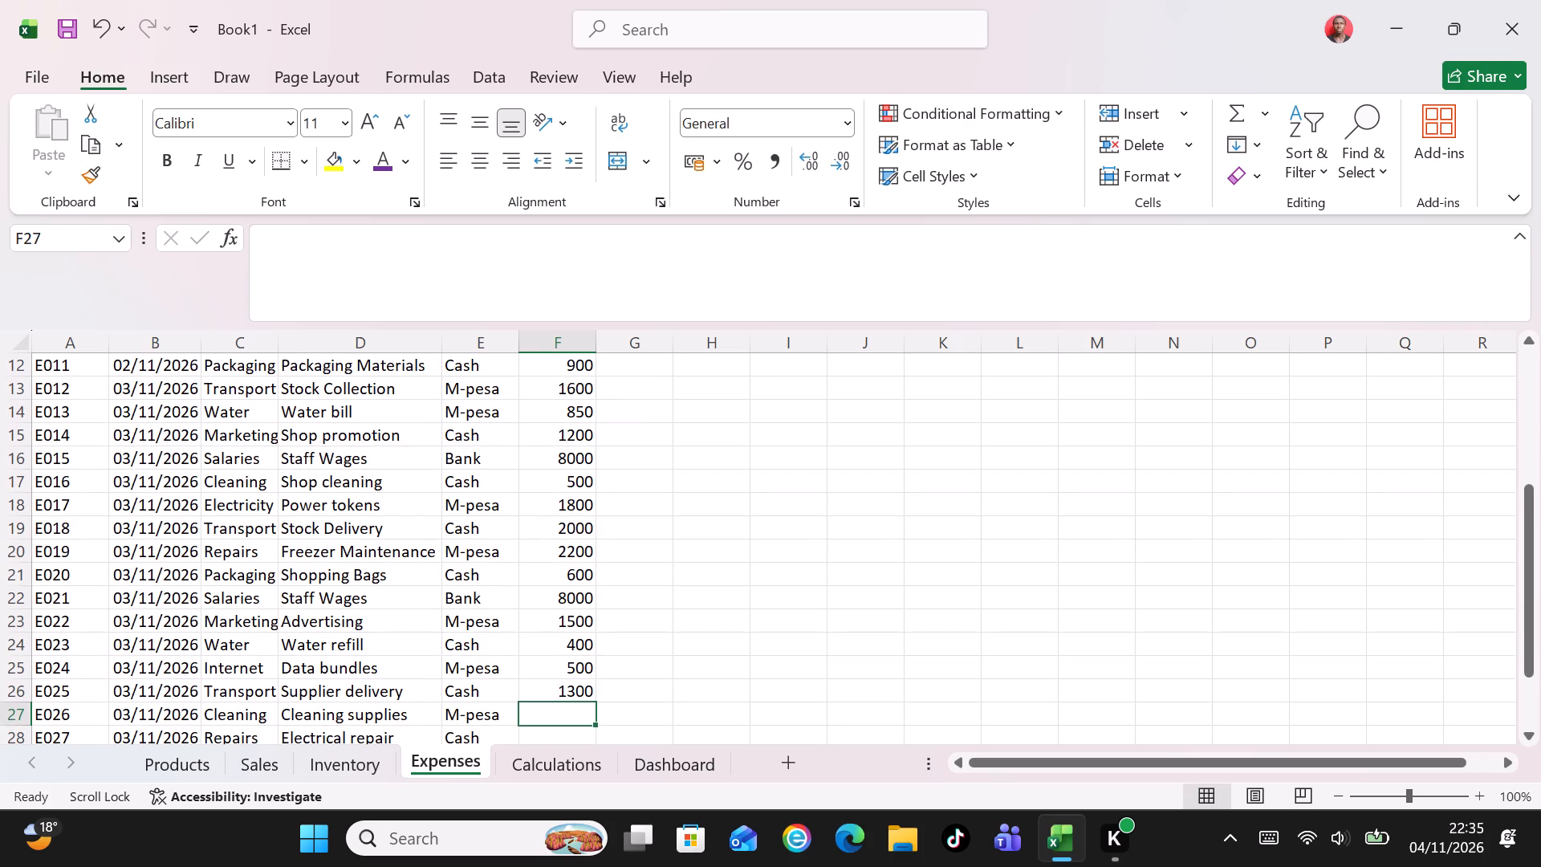
Enter the amounts for expenses E026 to E030: 700, 1100, 850, 8000, 900.
type("700")
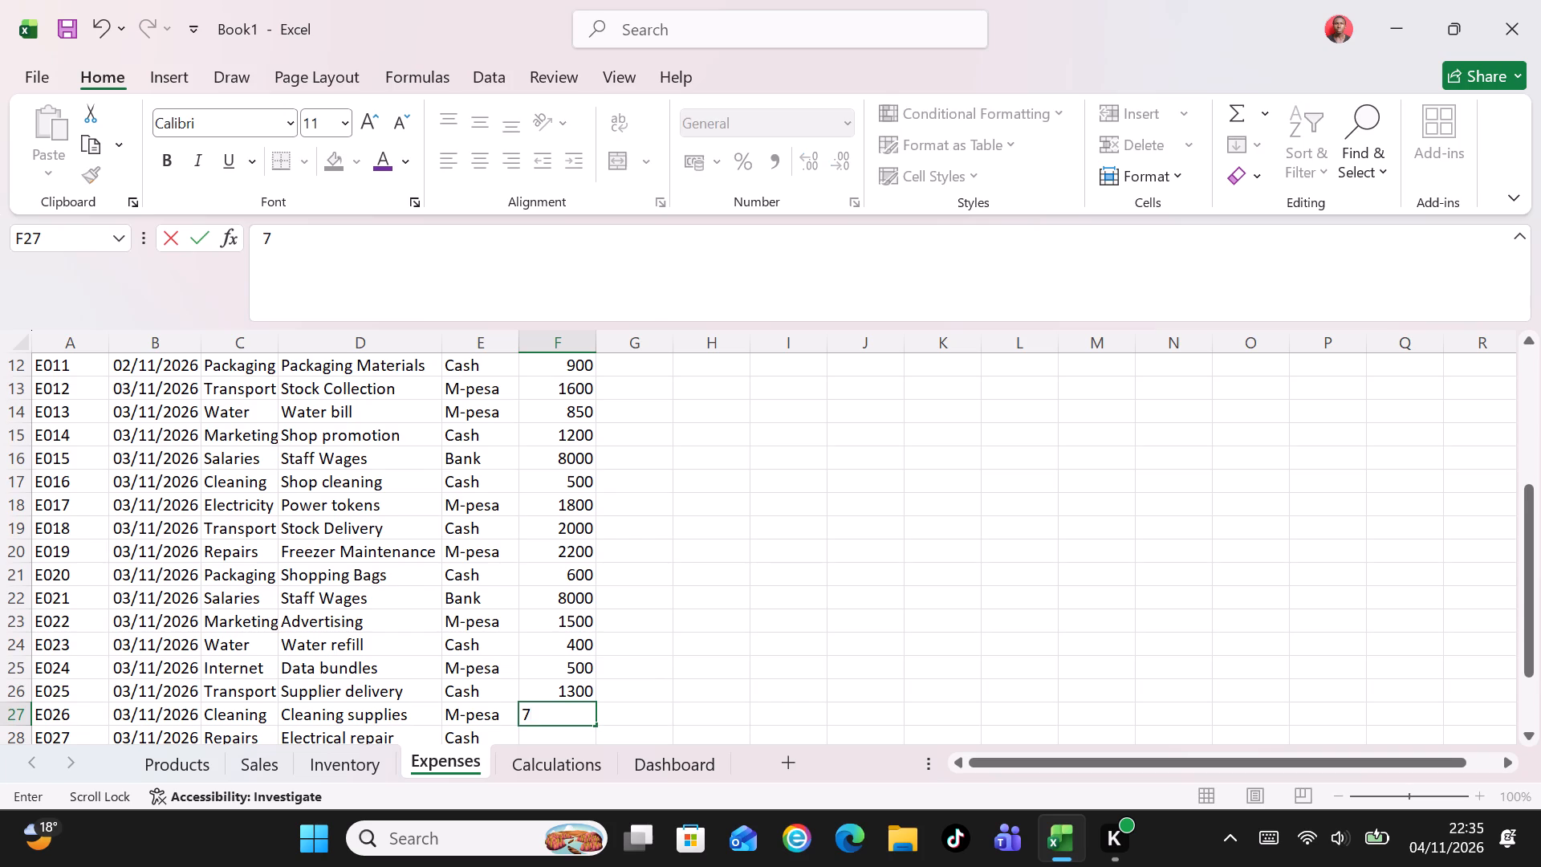
key("Return")
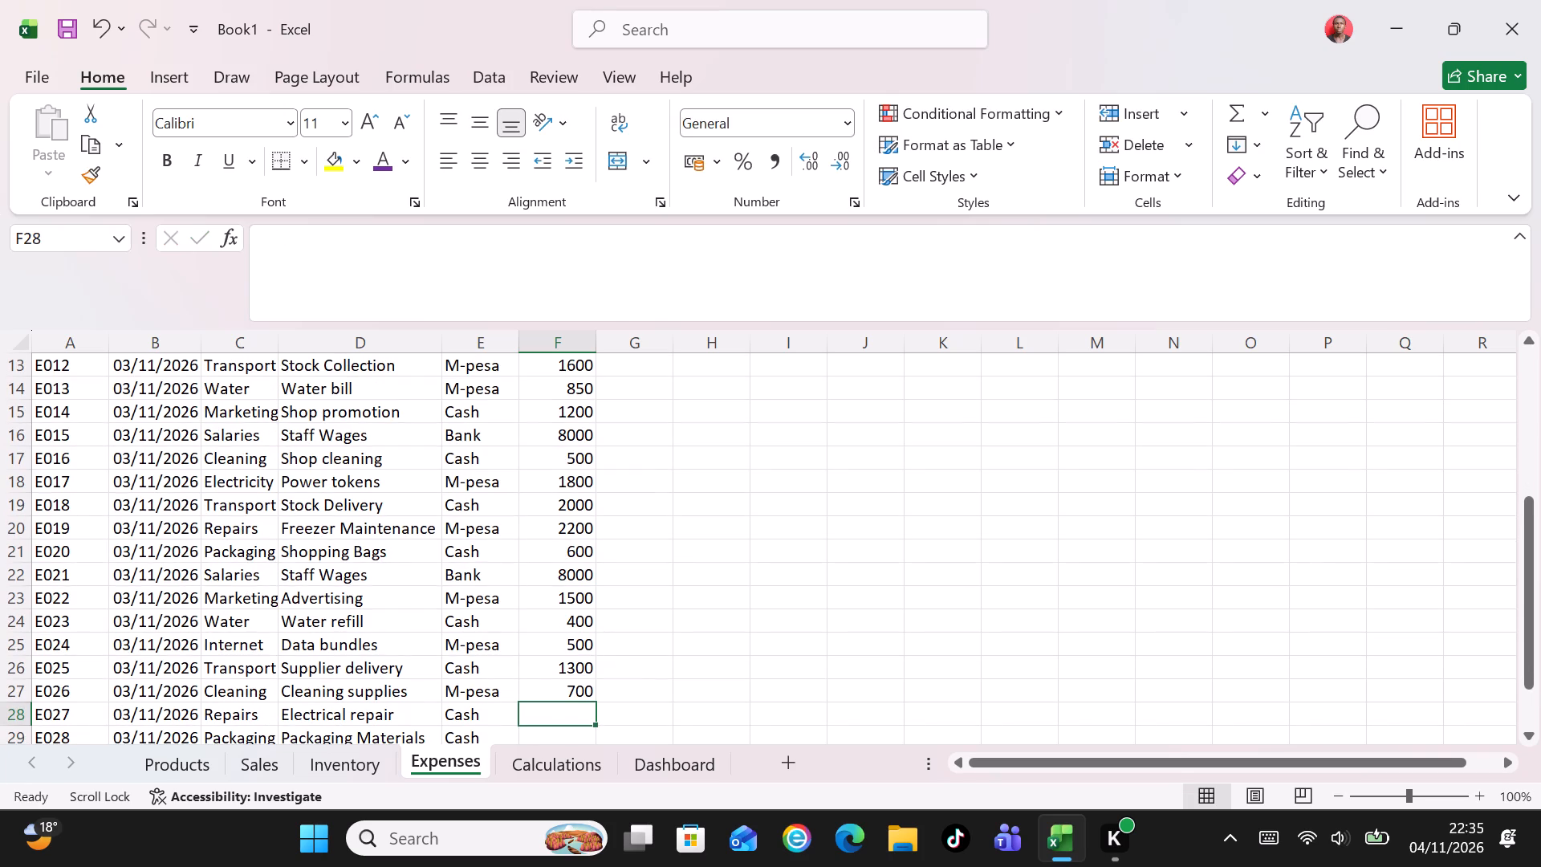
type("1100")
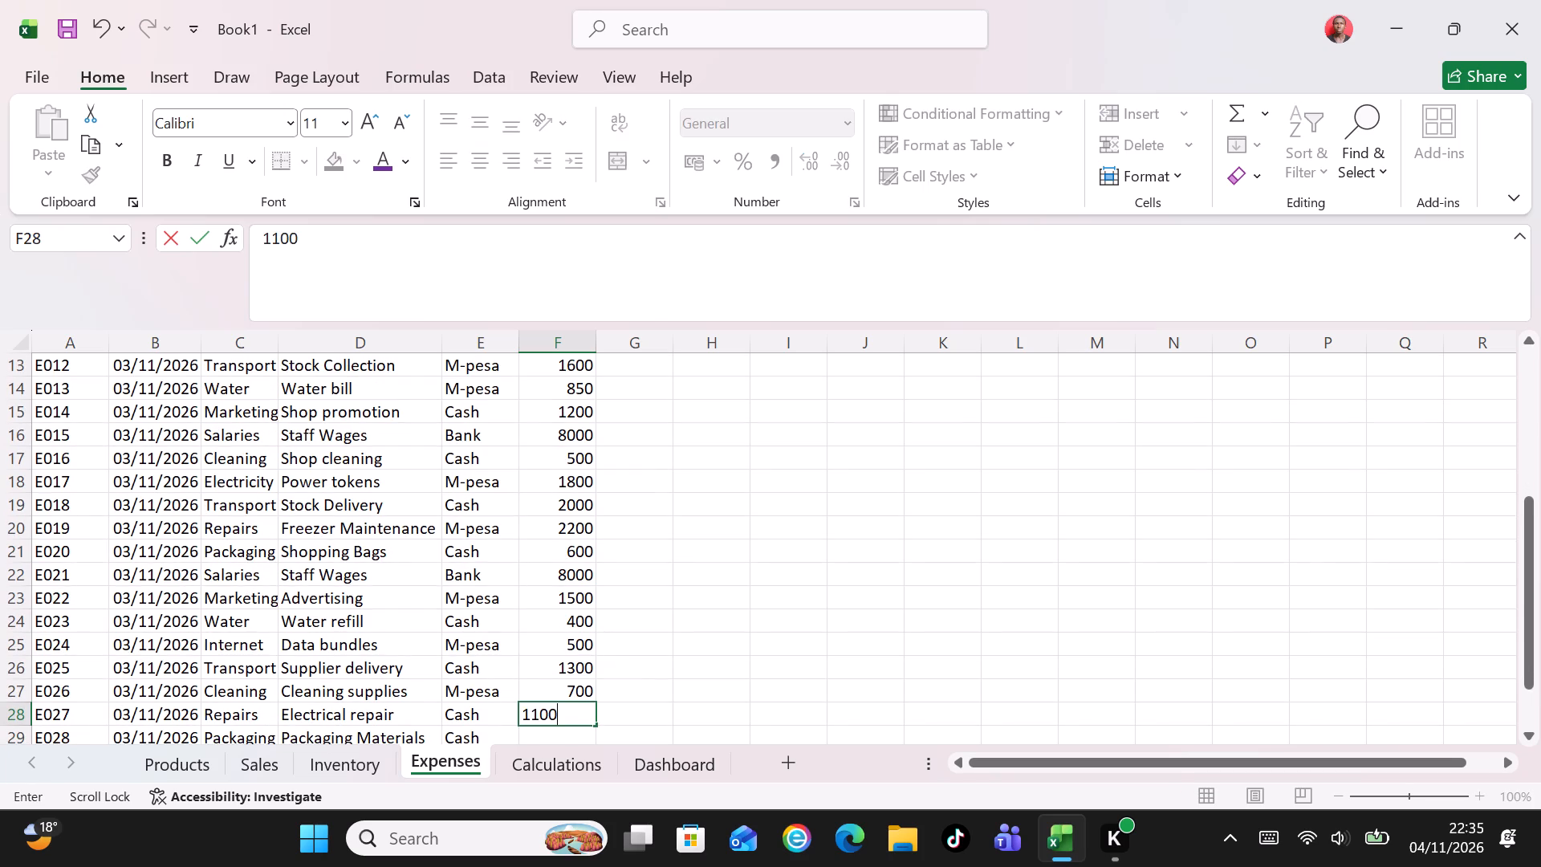
key("Return")
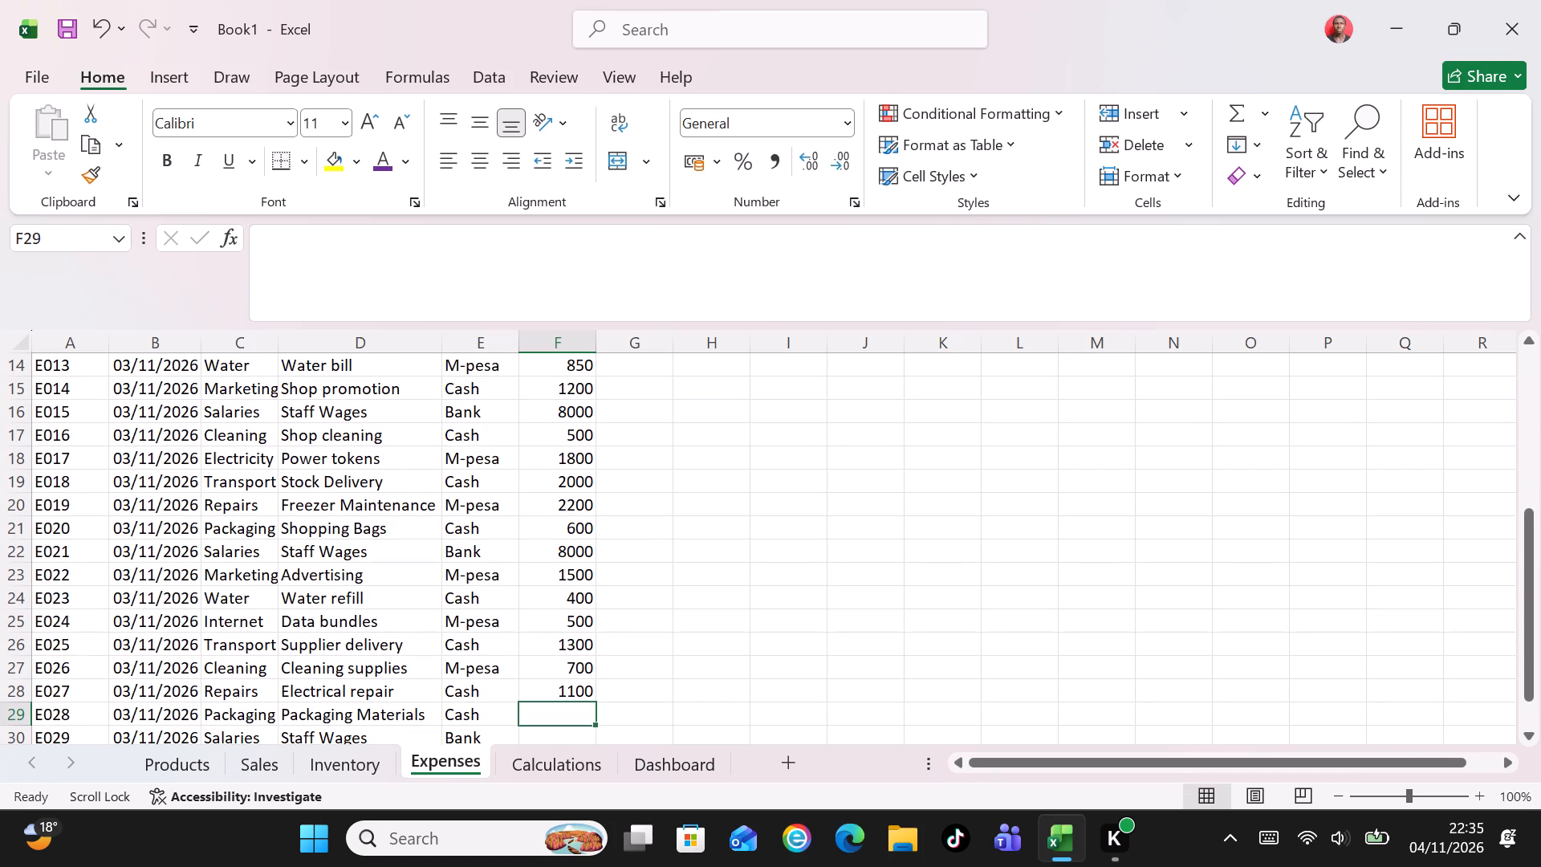
type("85")
key("0")
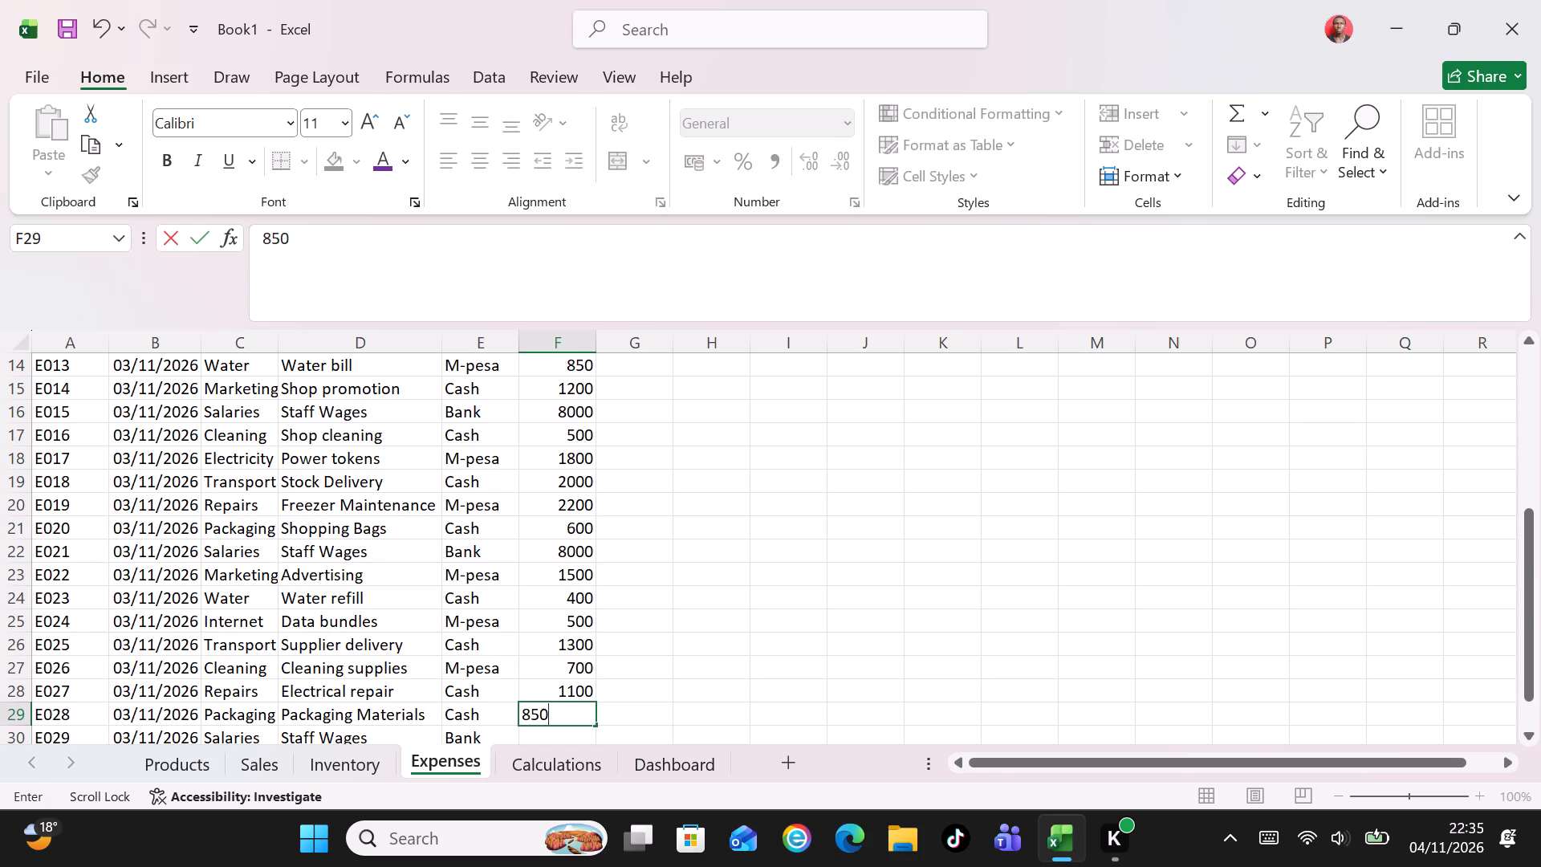
key("Return")
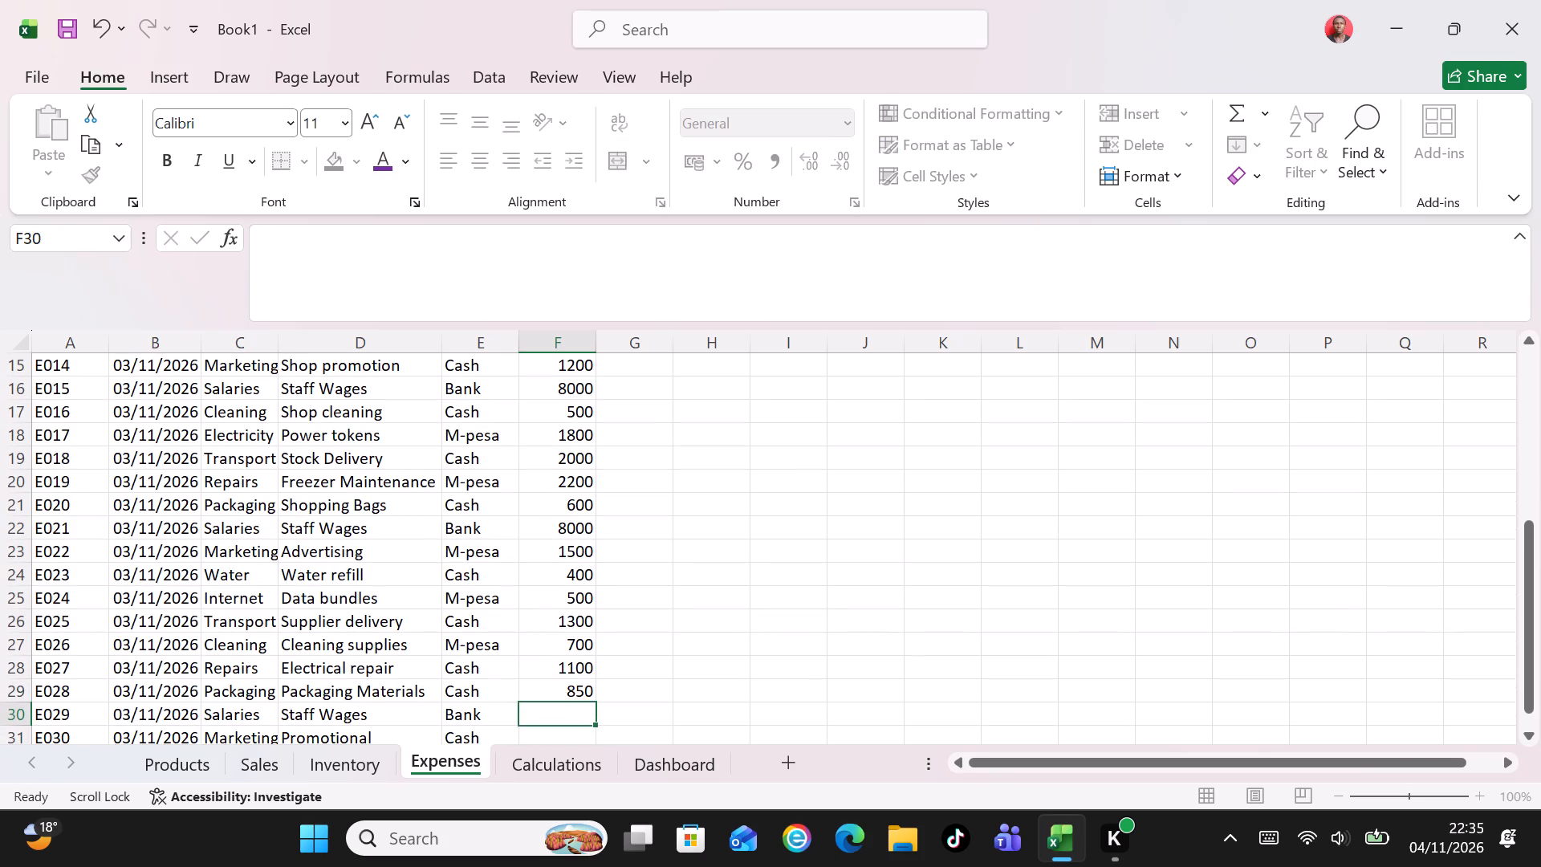
type("8000")
key("Return")
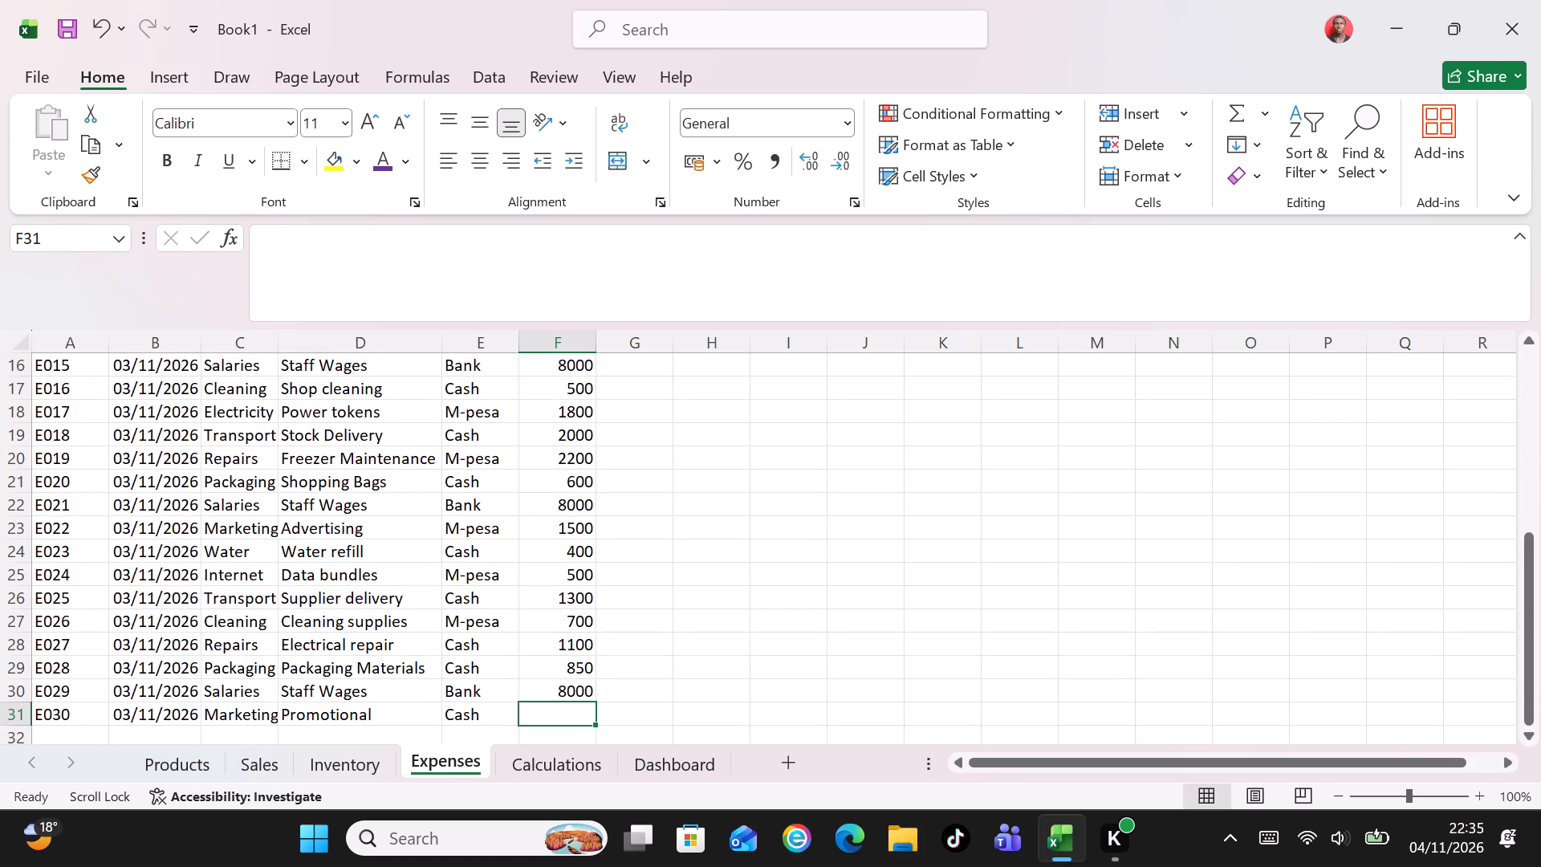
type("900")
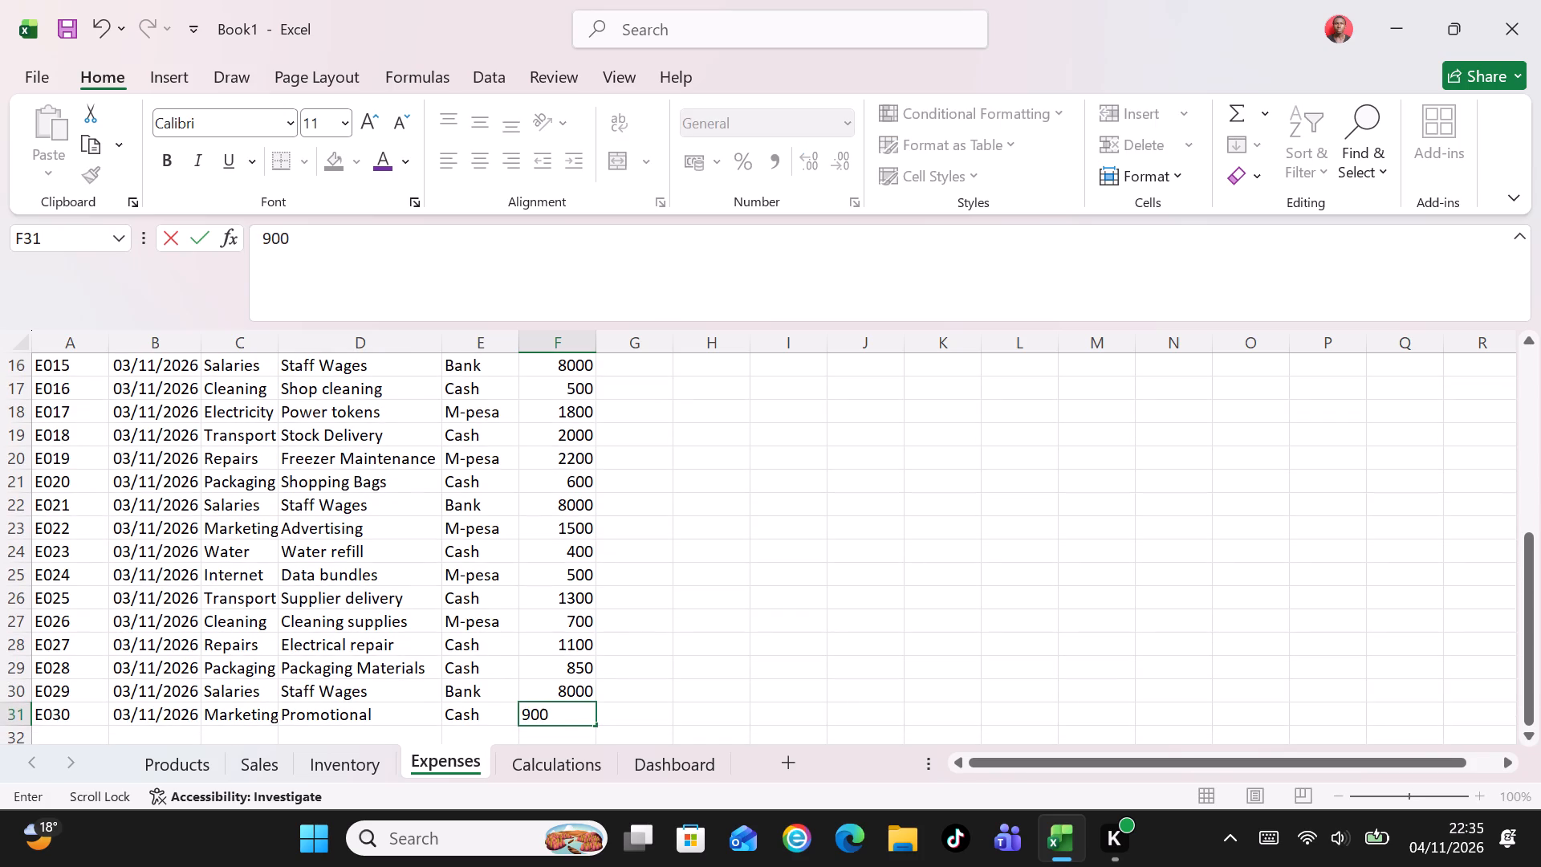
key("Return")
AutoFit the widths of the Payment Method and Category columns to their contents.
key("Page_Up")
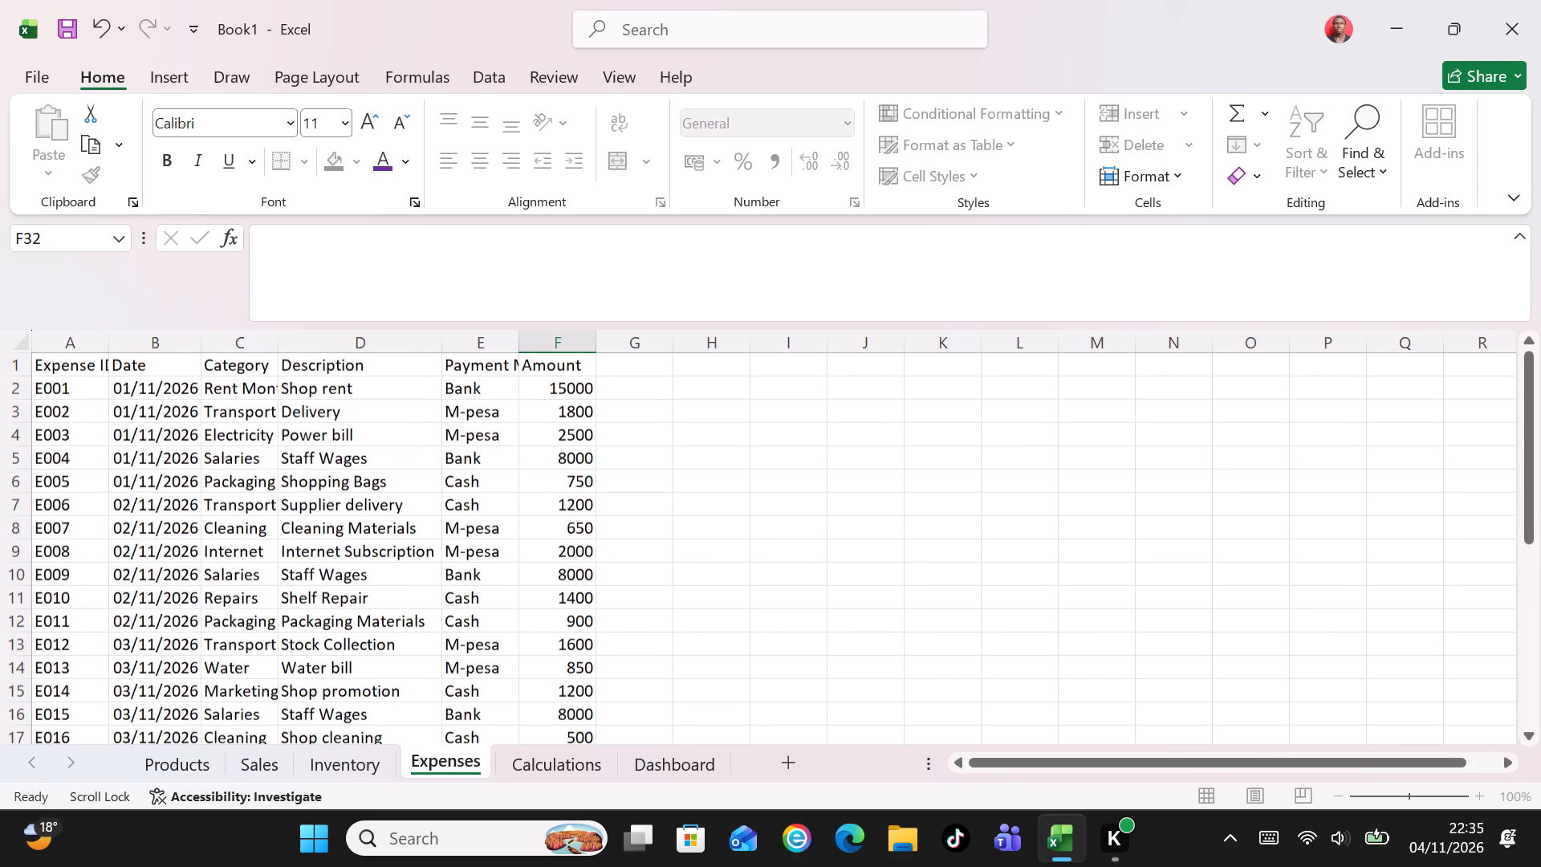
key("Page_Up")
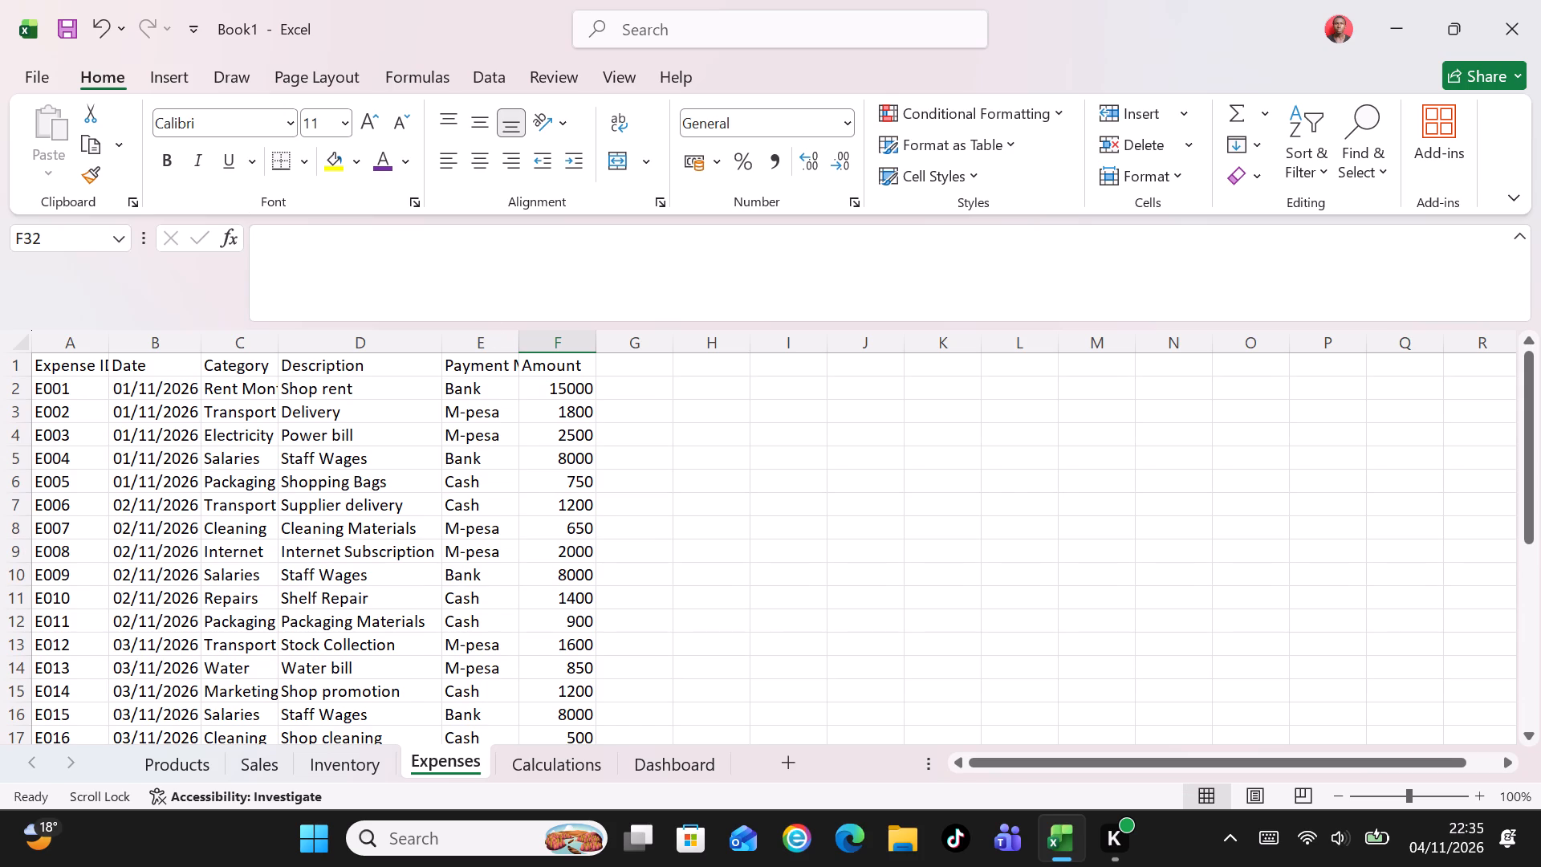
triple_click(515, 347)
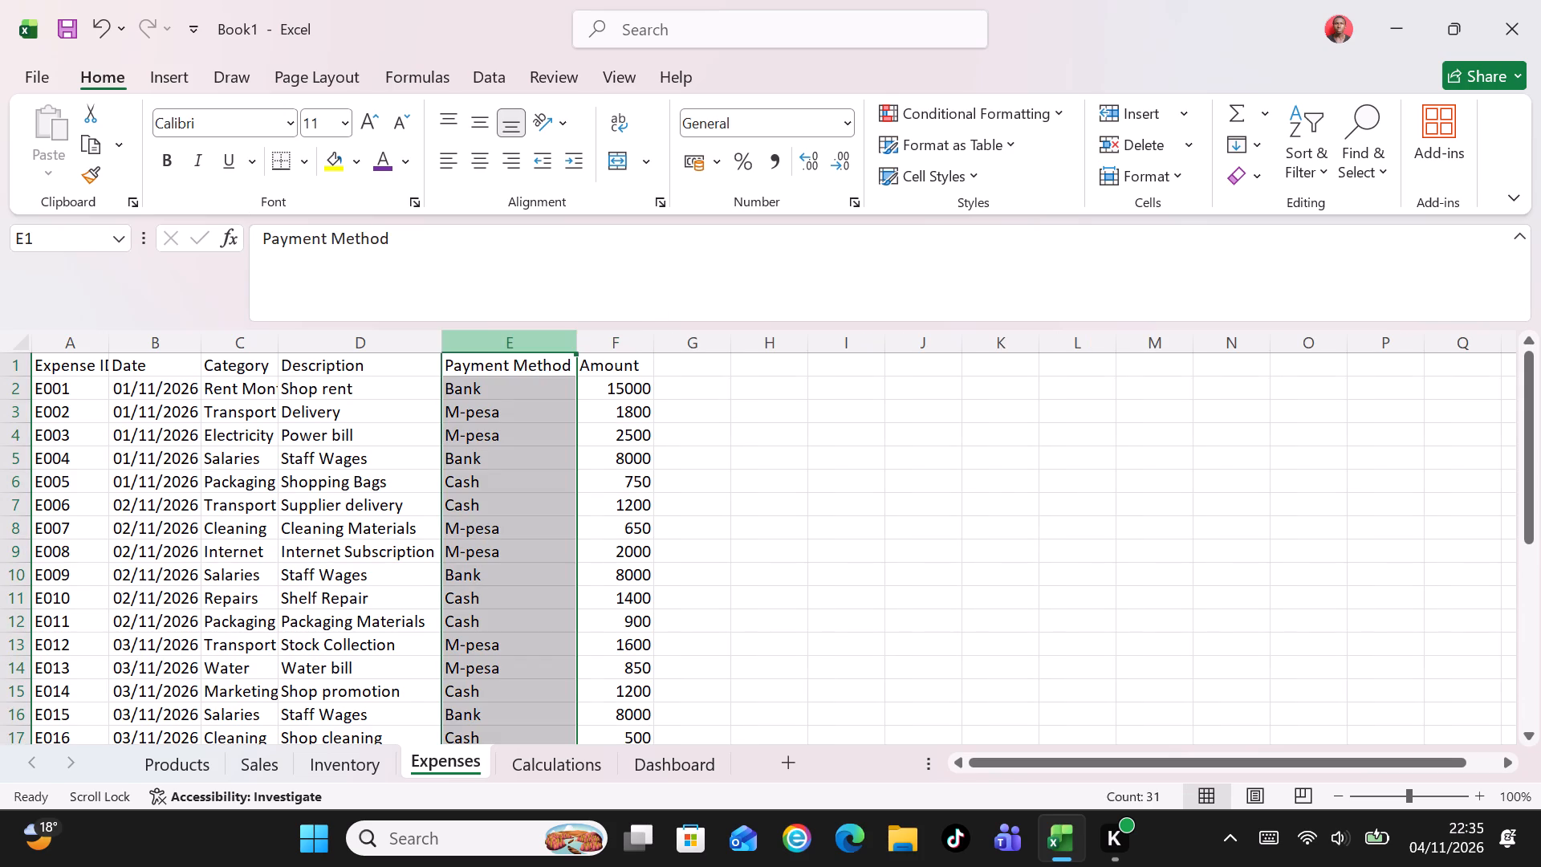
left_click(280, 346)
left_click(280, 346)
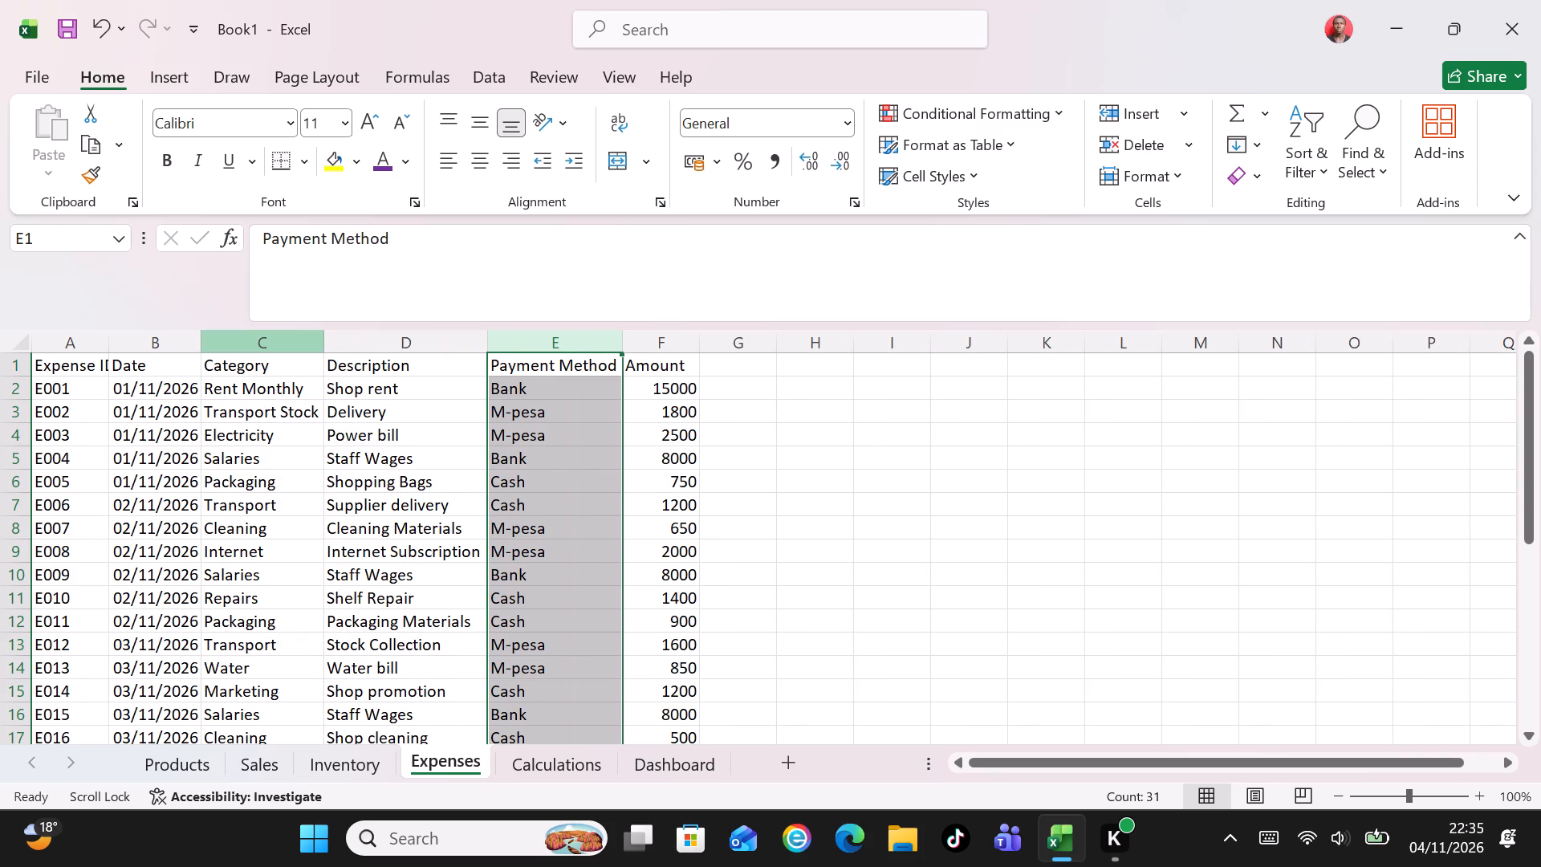
Make the header row A1:F1 of the Expenses sheet bold.
left_click(96, 370)
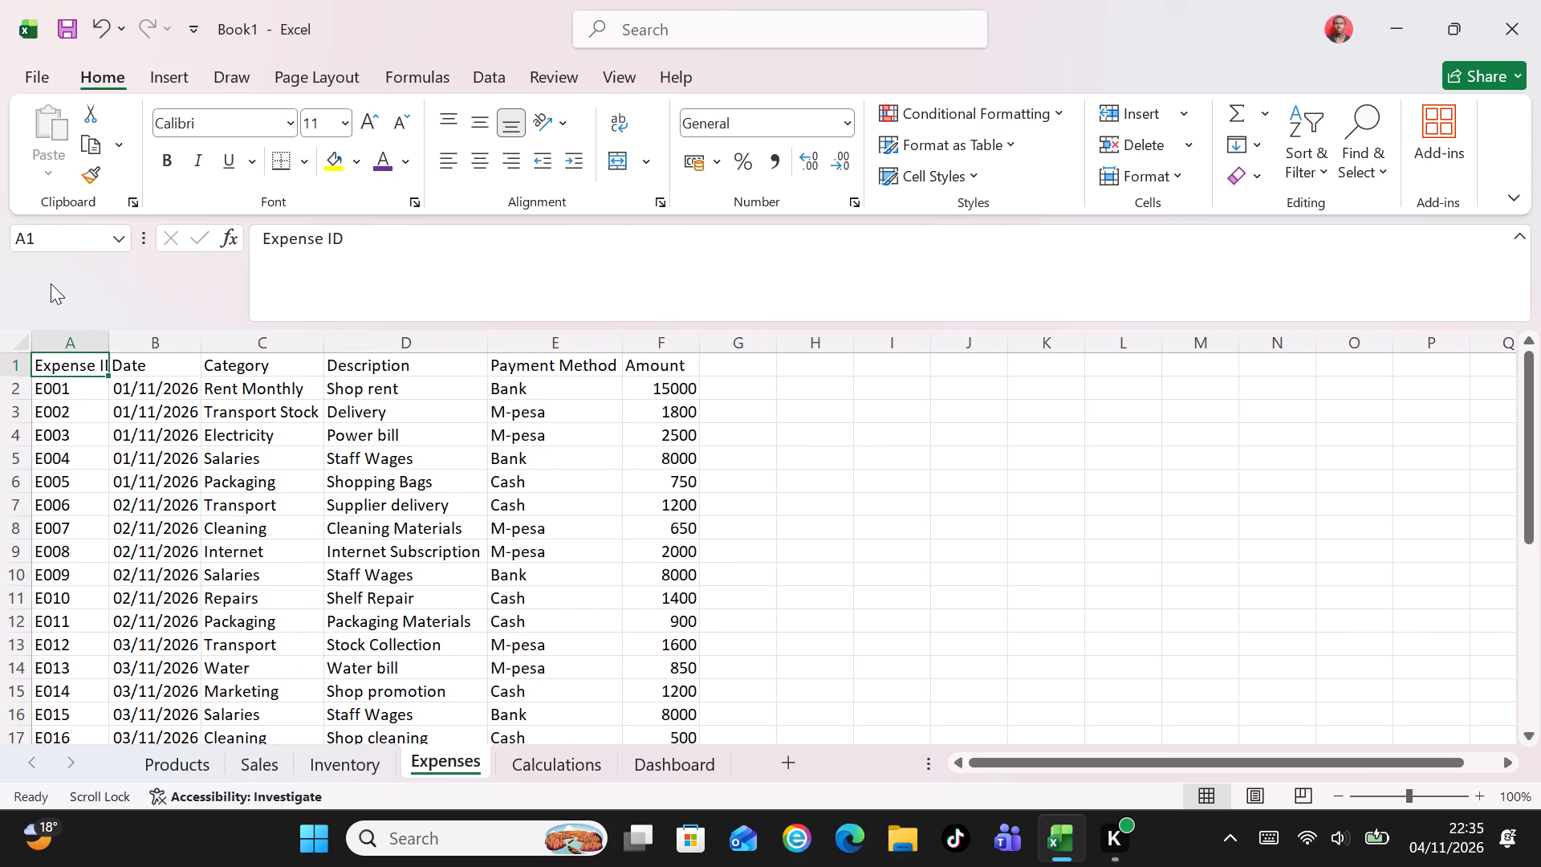
left_click(57, 237)
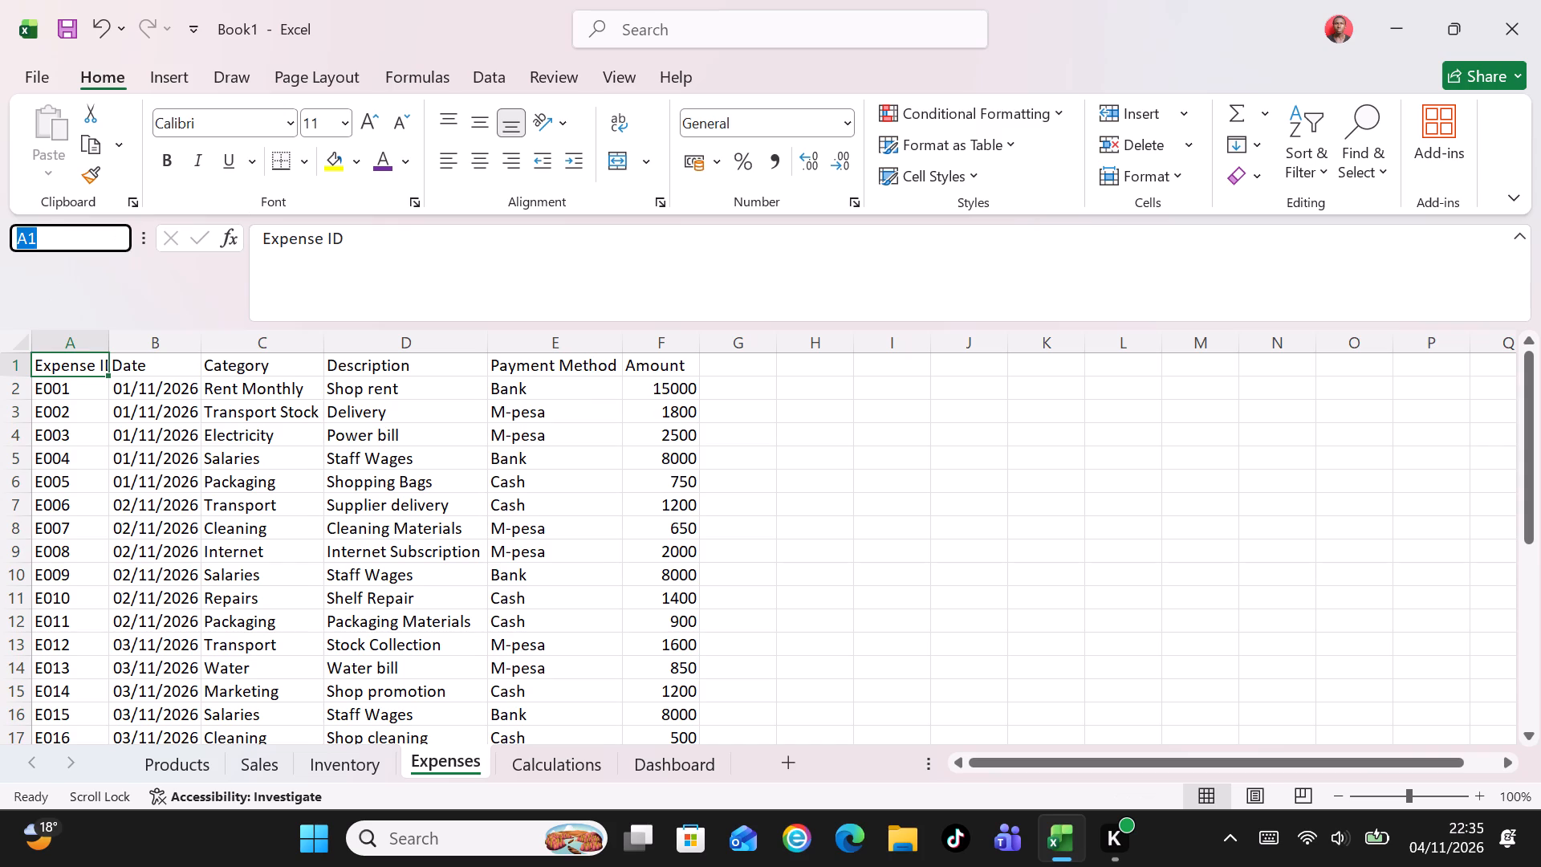
type("A1")
key("shift+colon")
type("F1")
key("Return")
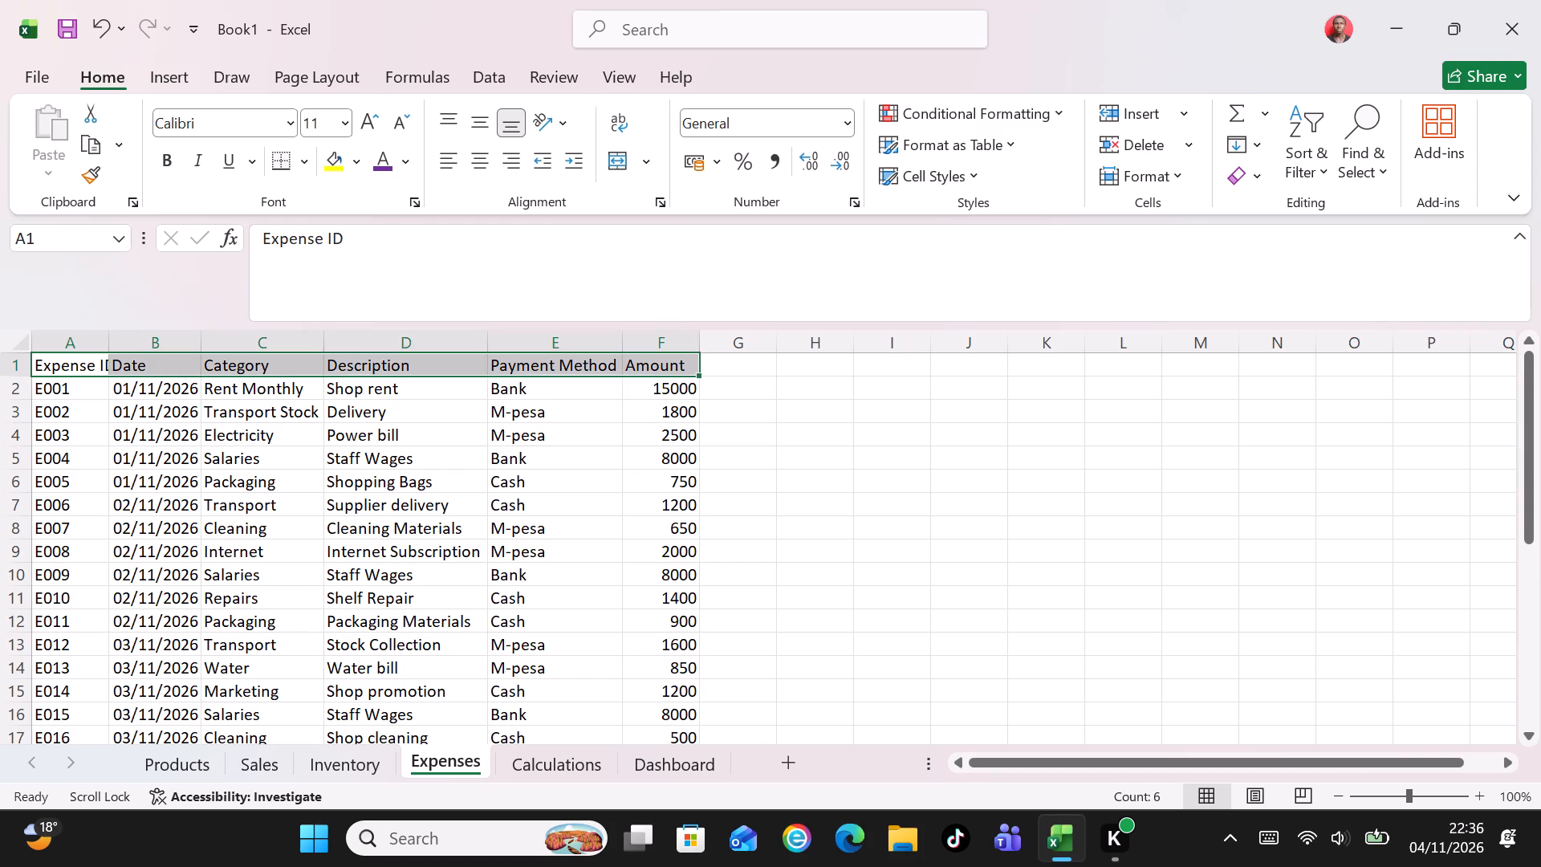
key("ctrl+b")
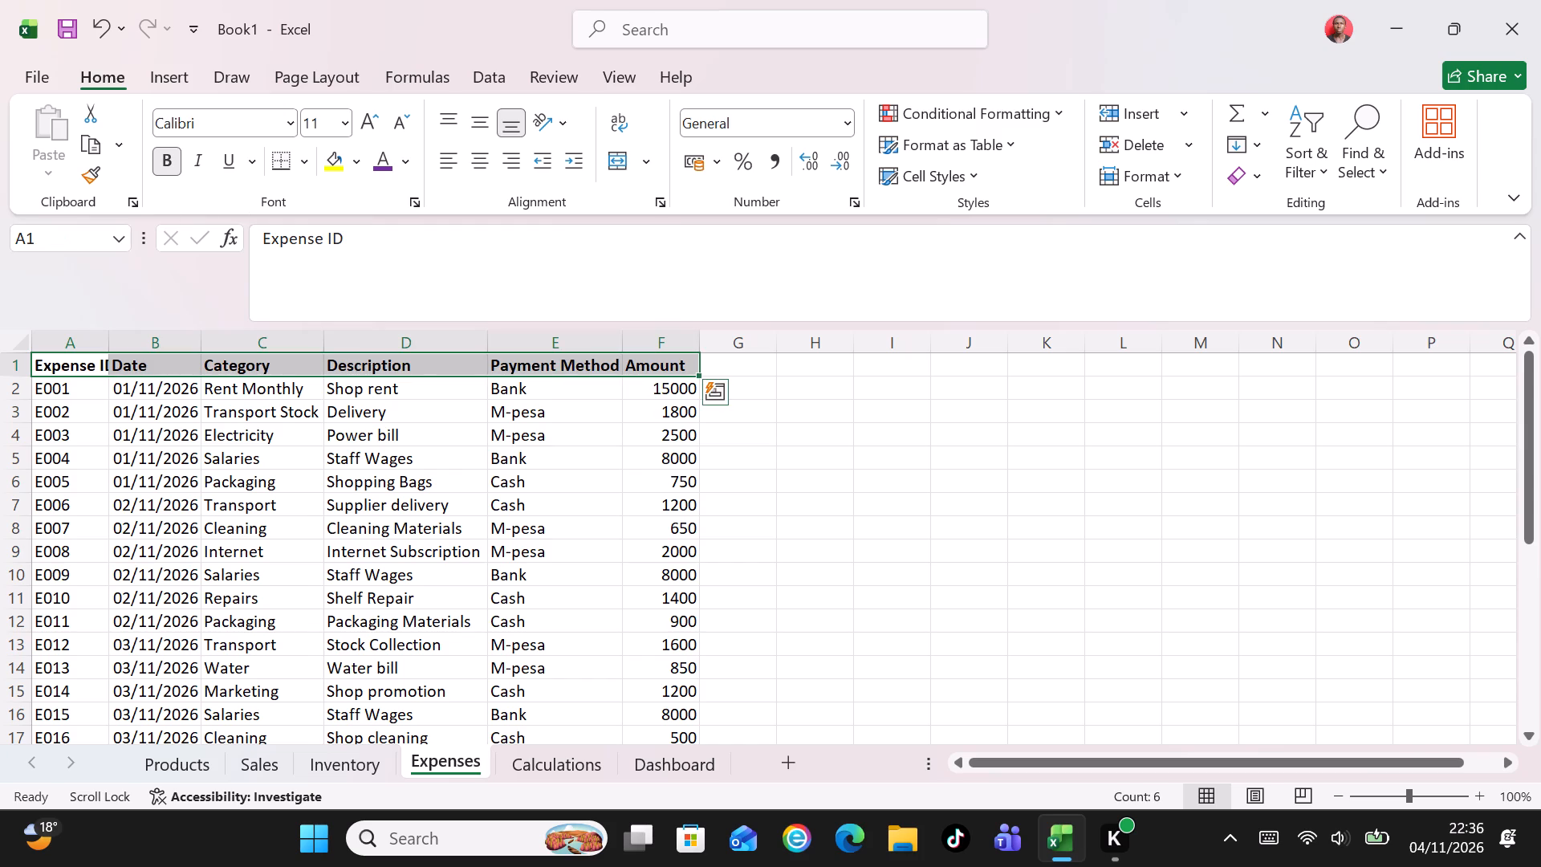
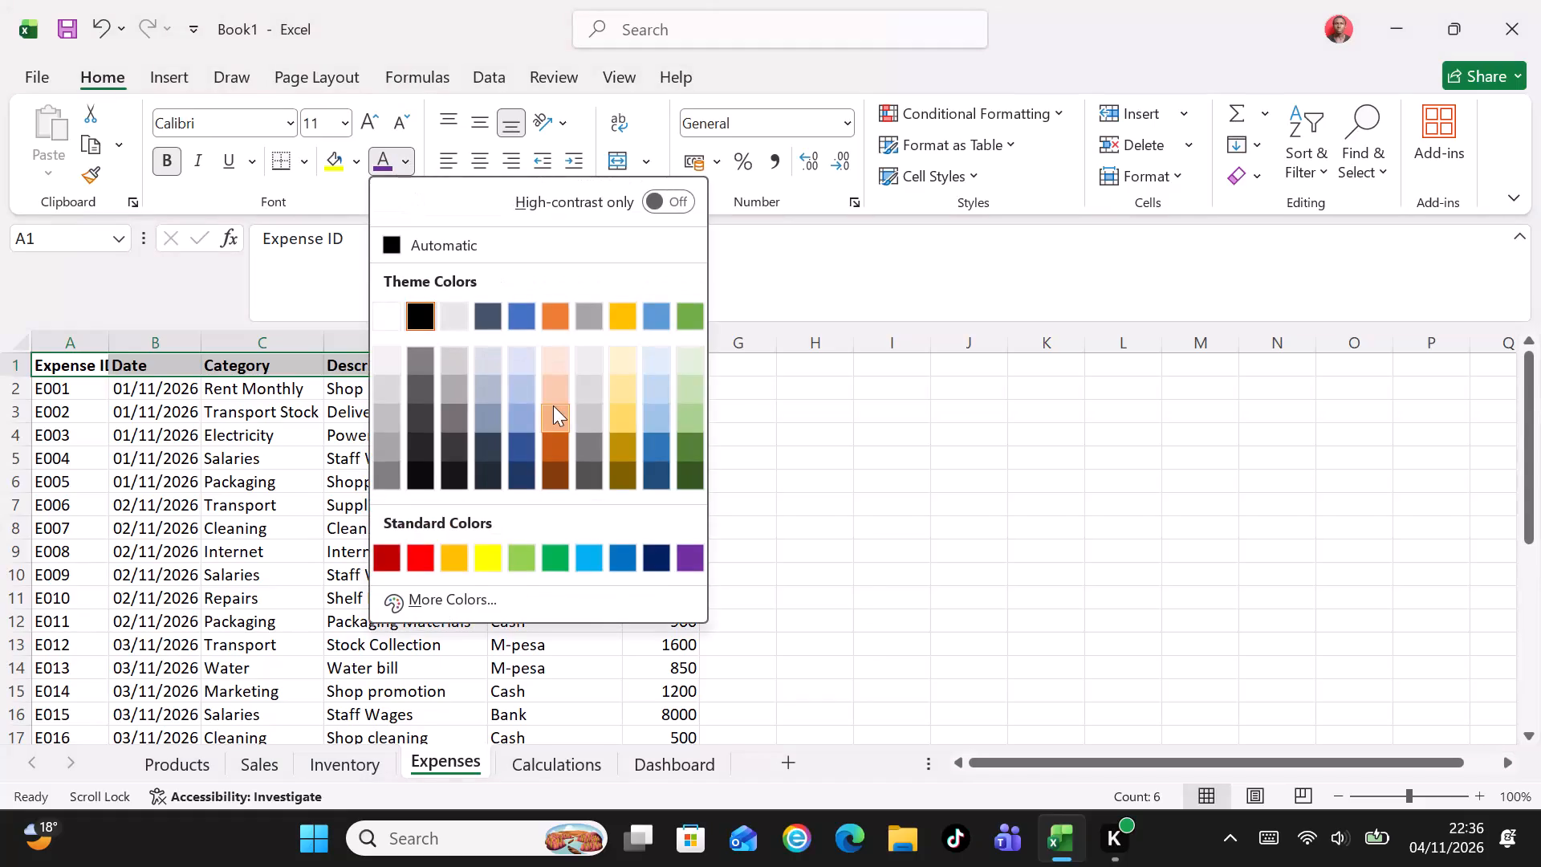
Set the font colour of the header row A1:F1 to the standard light green.
left_click(525, 546)
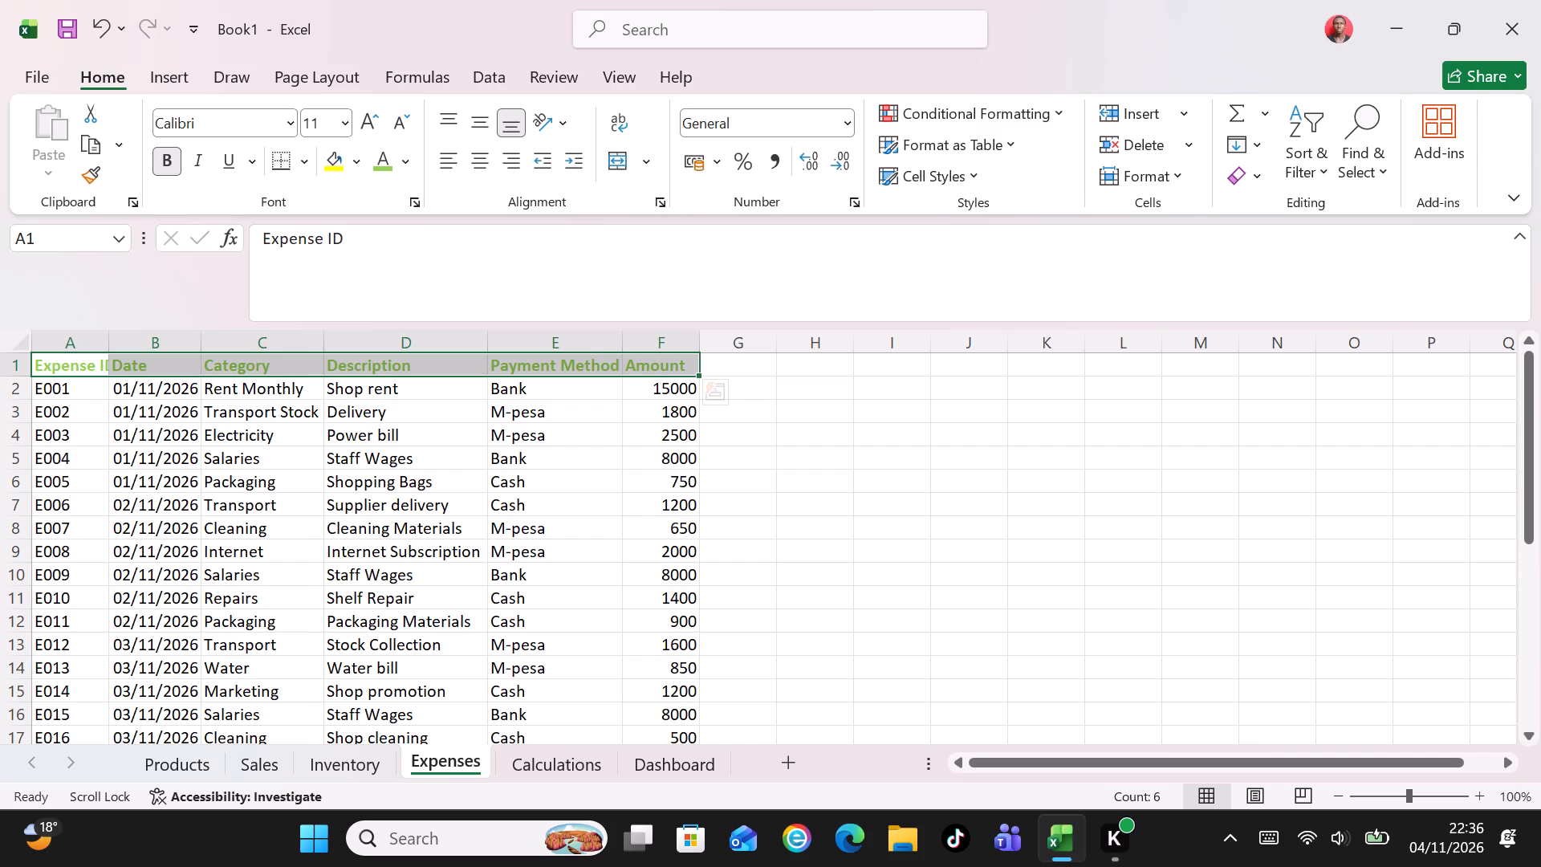
left_click(555, 454)
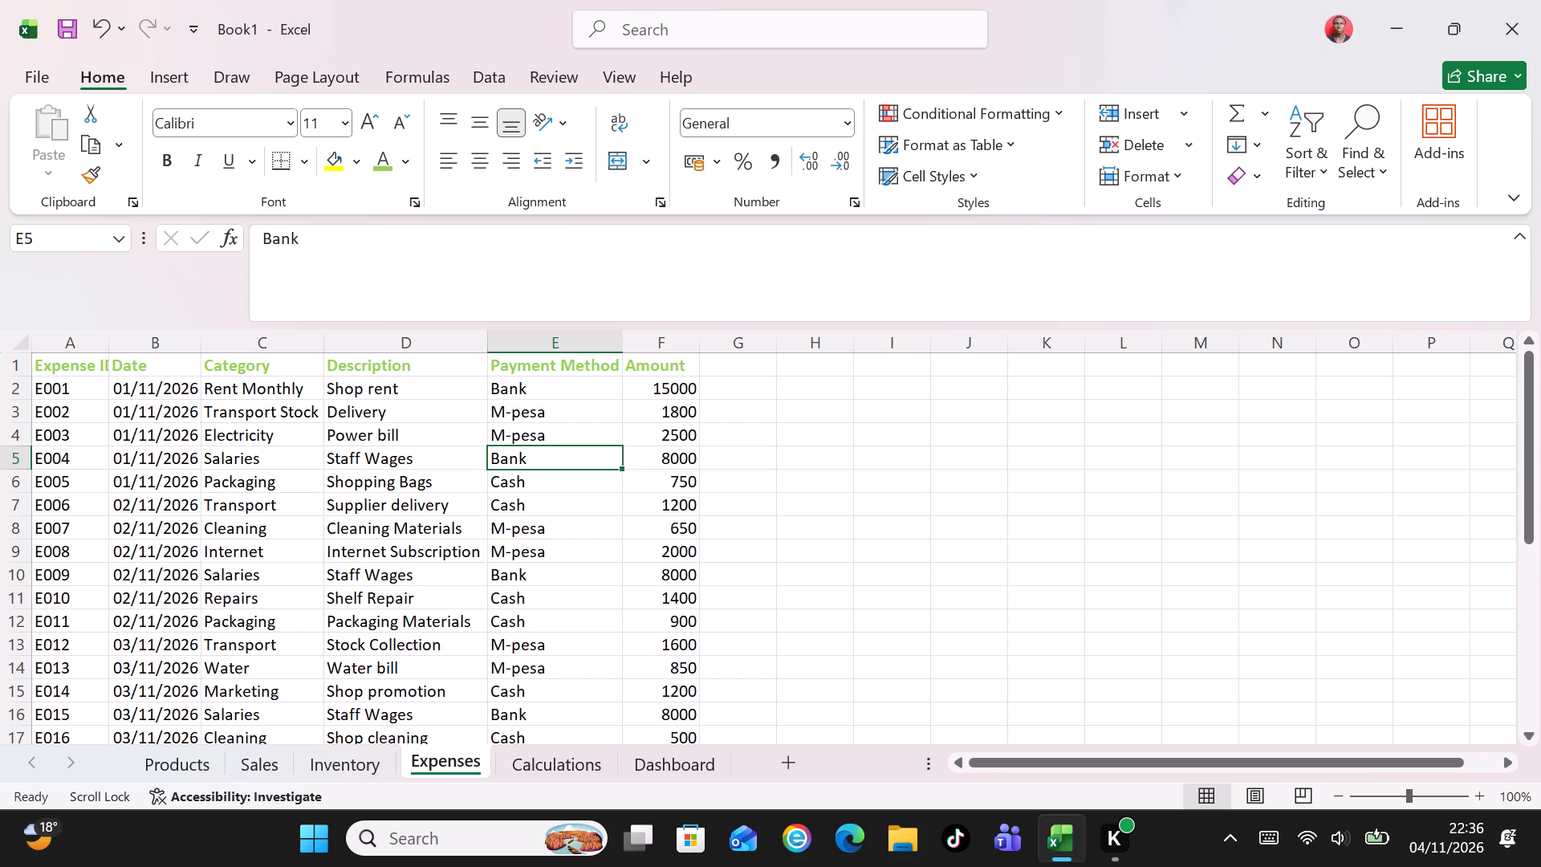
Enter the expense category labels Rent, Transport, Electricity, Salaries and Packaging across H1 to L1.
left_click(826, 367)
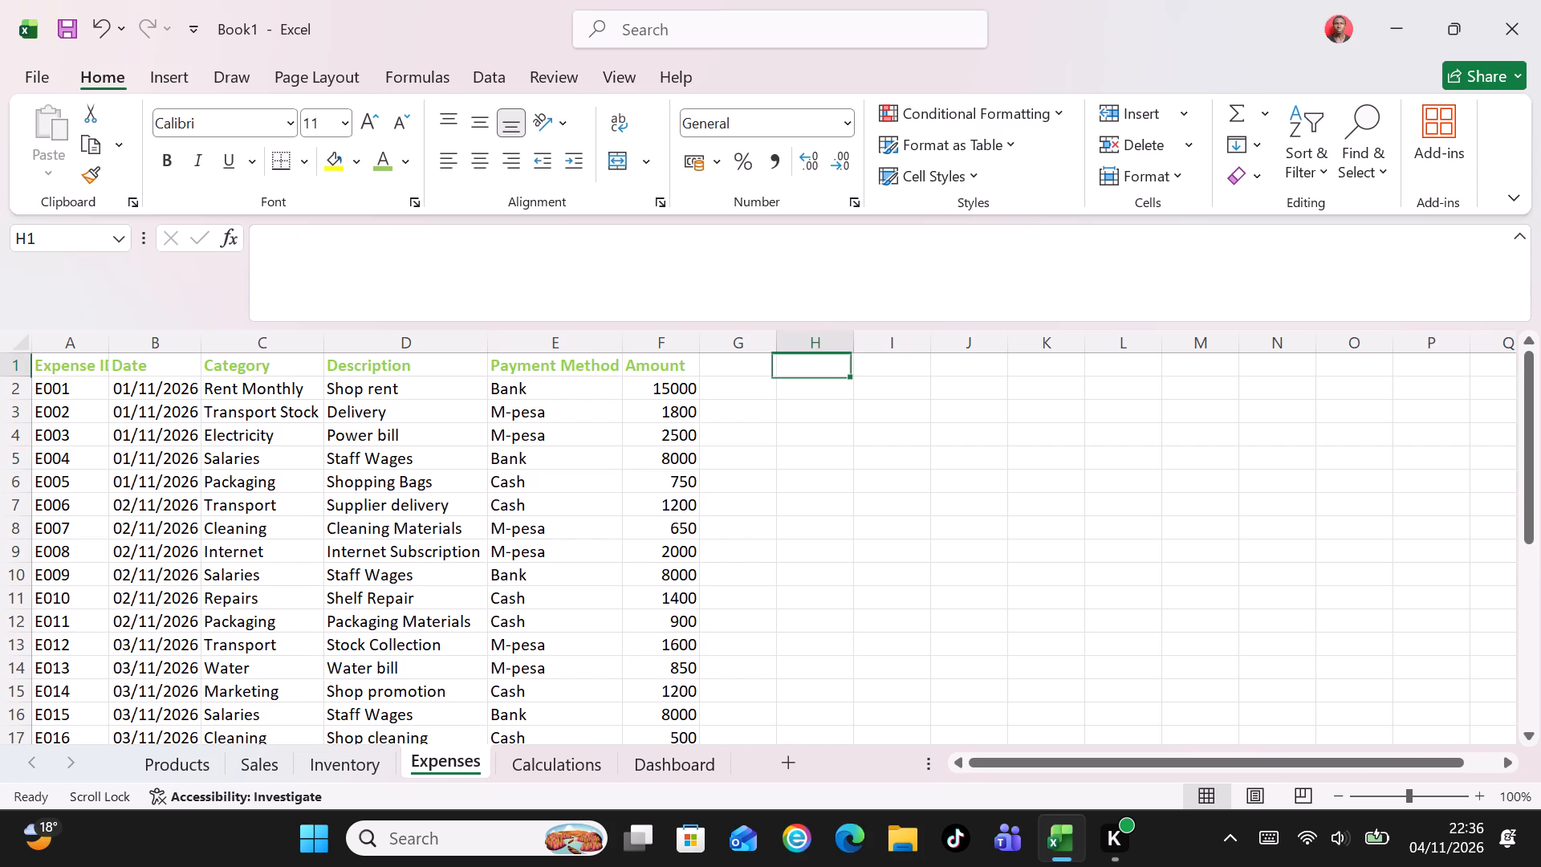
type("rE")
key("BackSpace")
key("BackSpace")
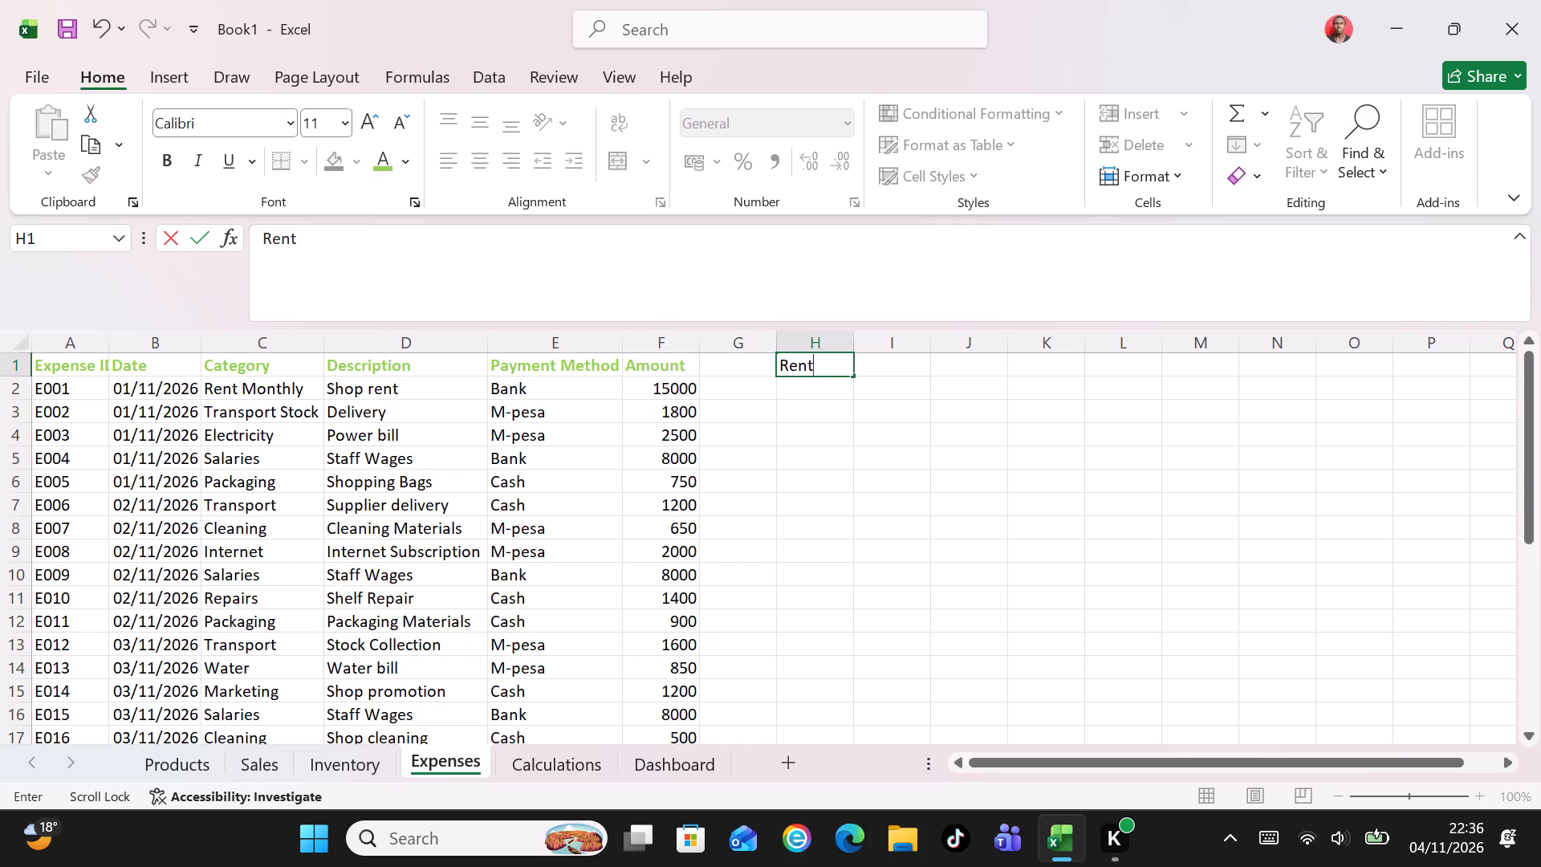
key("Tab")
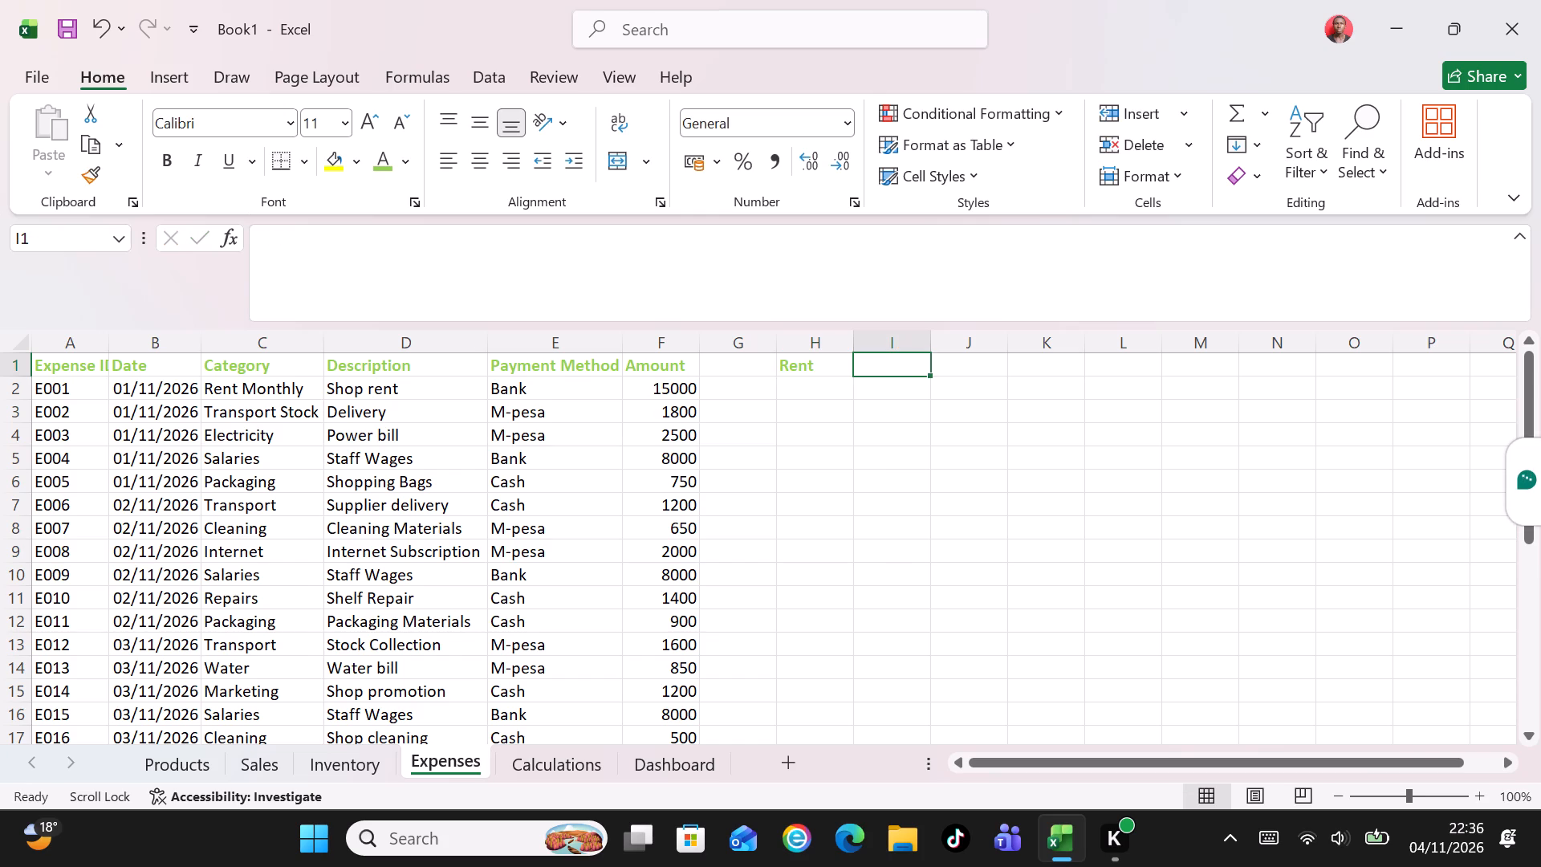
type("Tr")
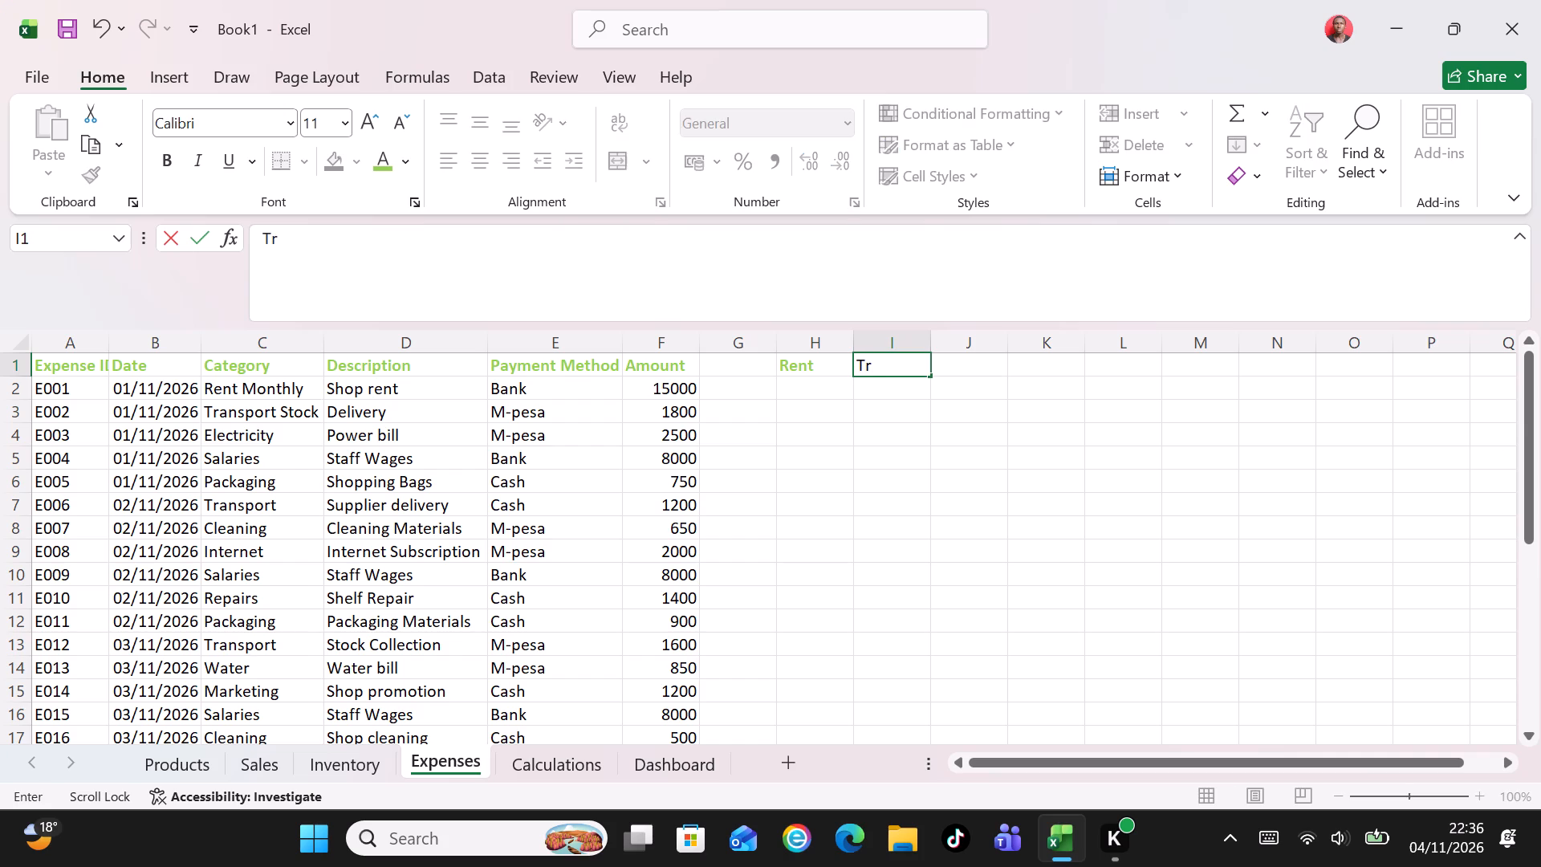
type("ansport")
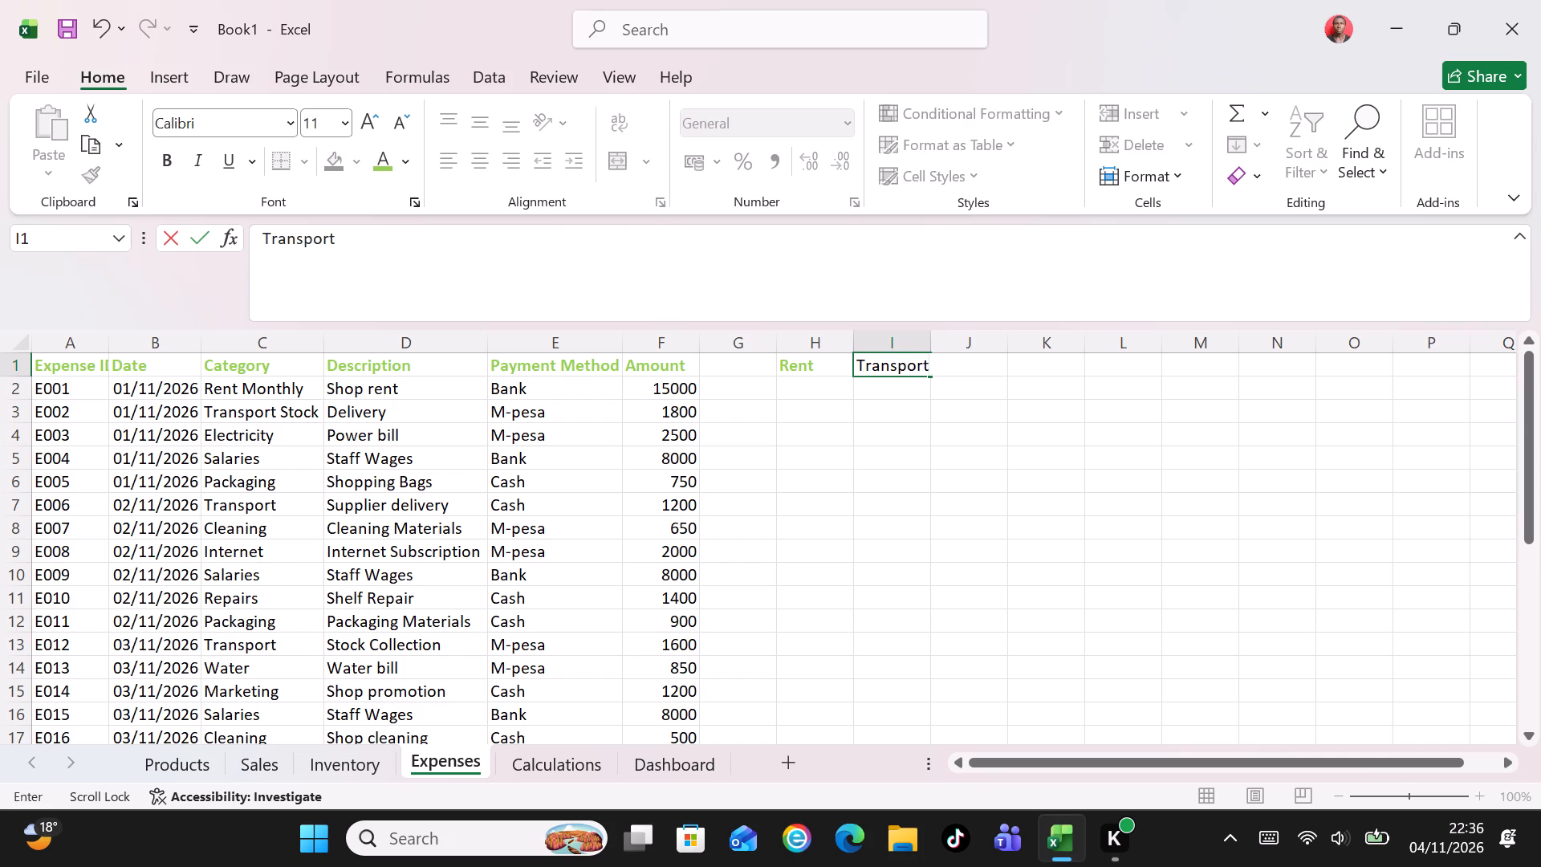
key("Tab")
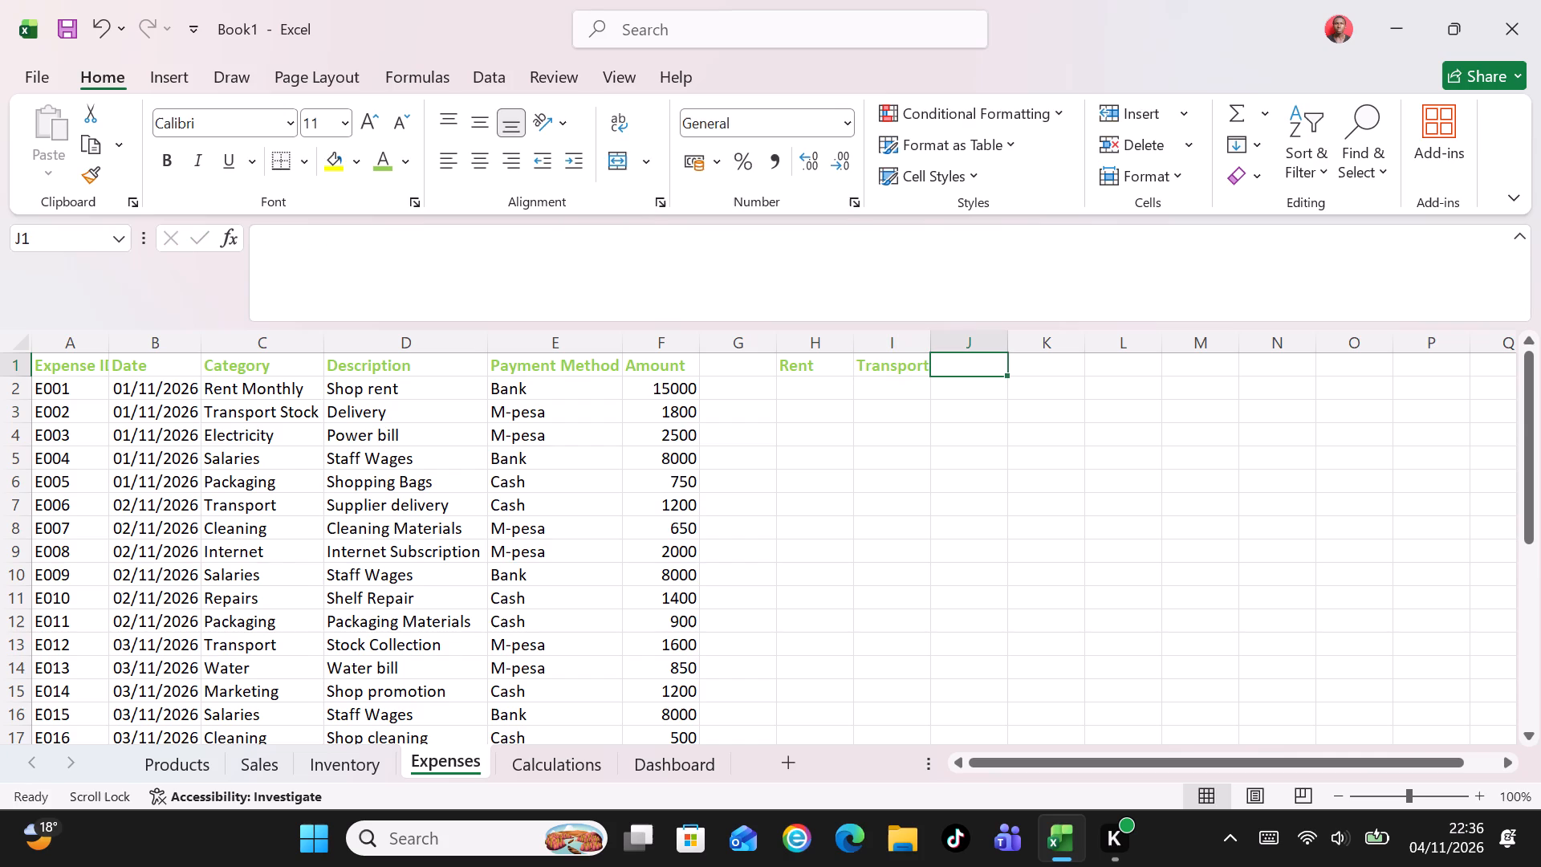
key("shift+e")
type("lectricity")
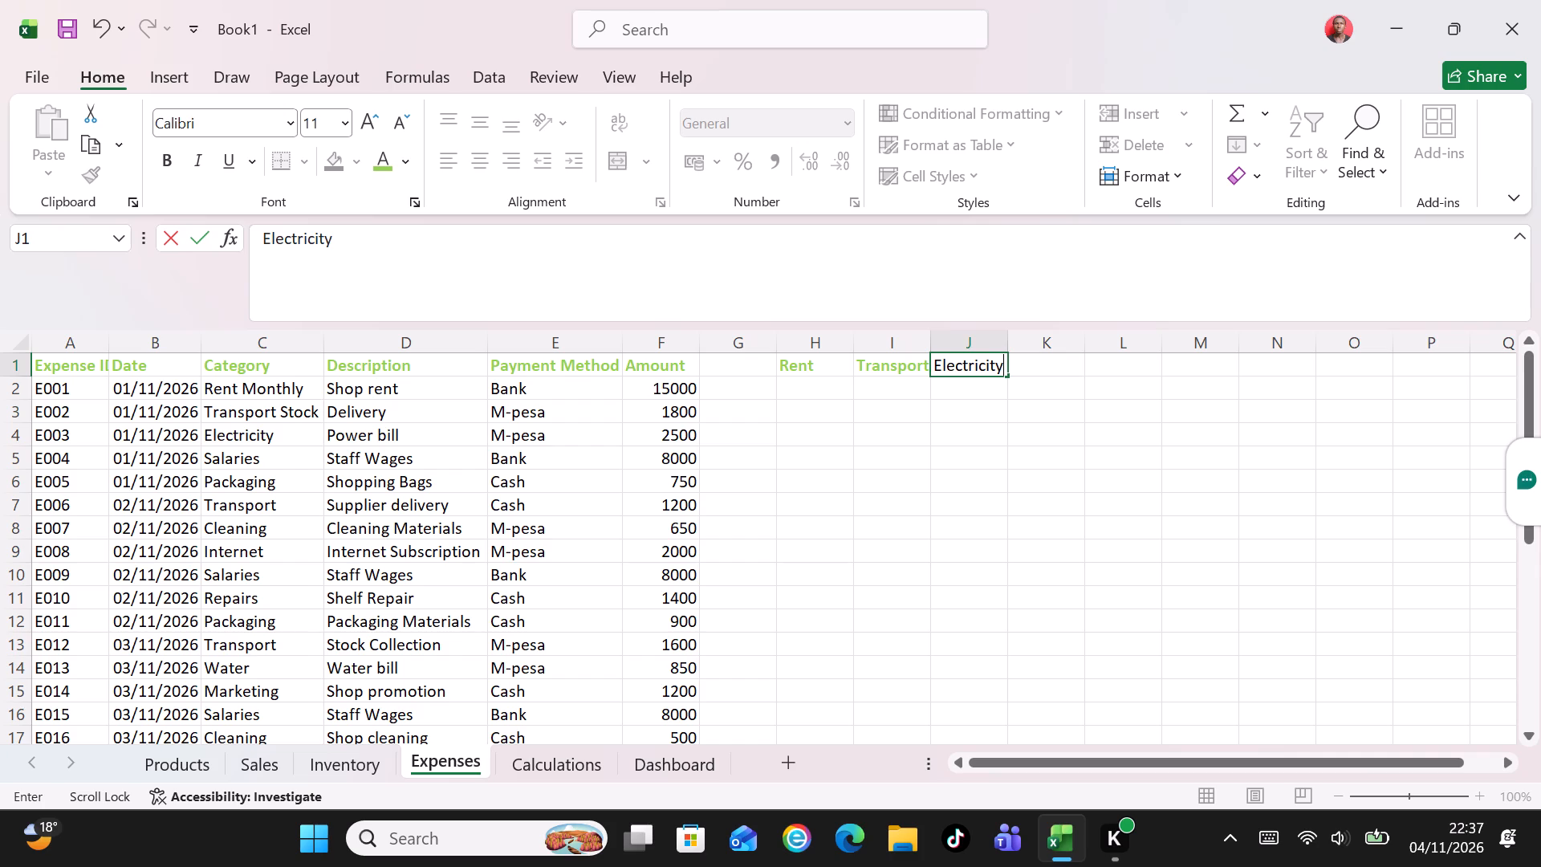
key("Tab")
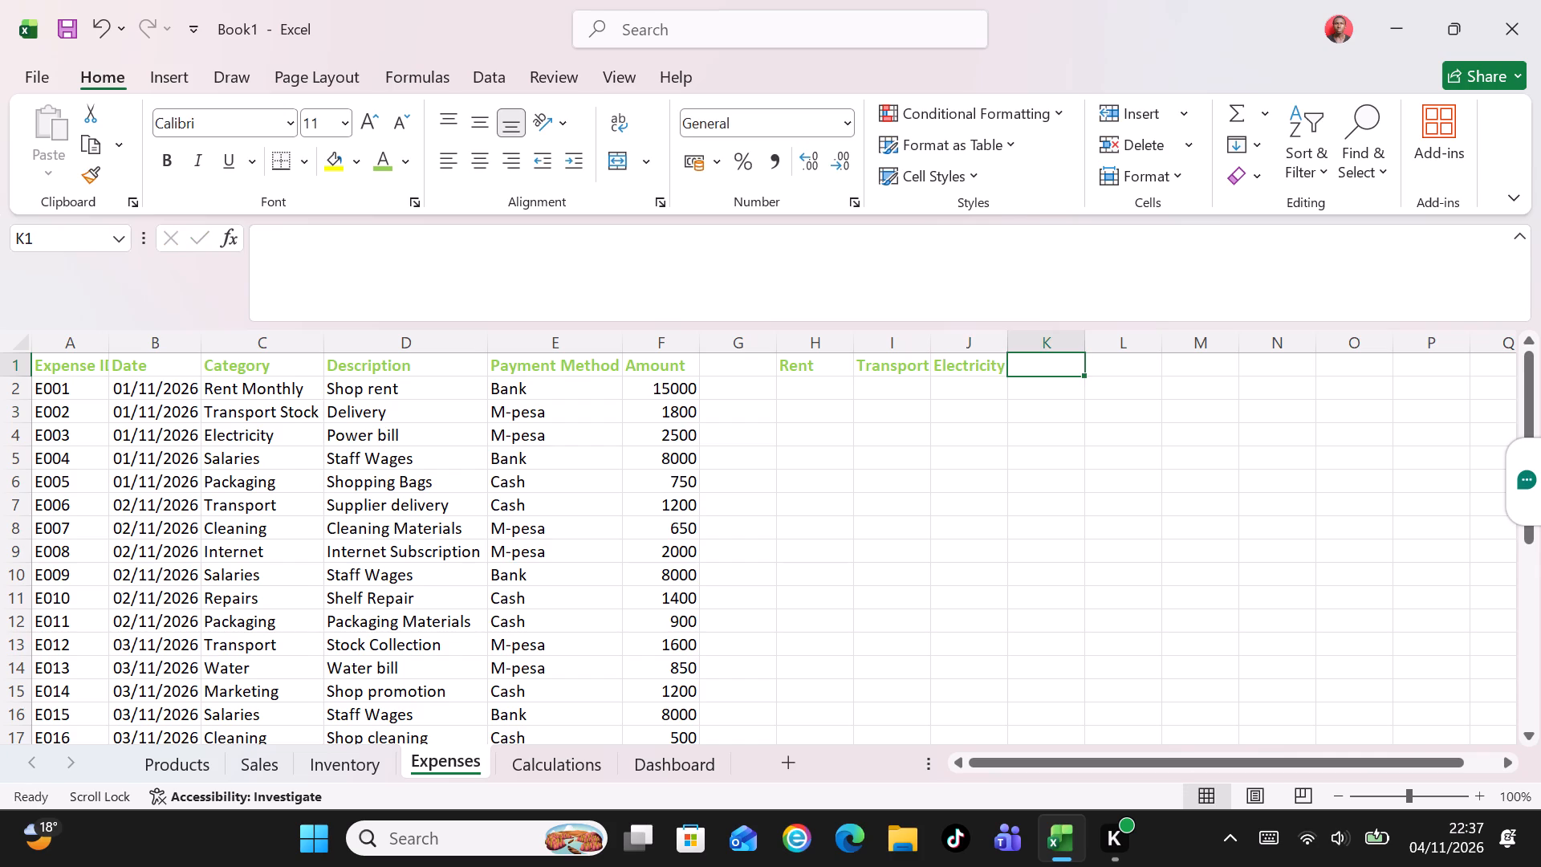
type("Salaries")
key("Tab")
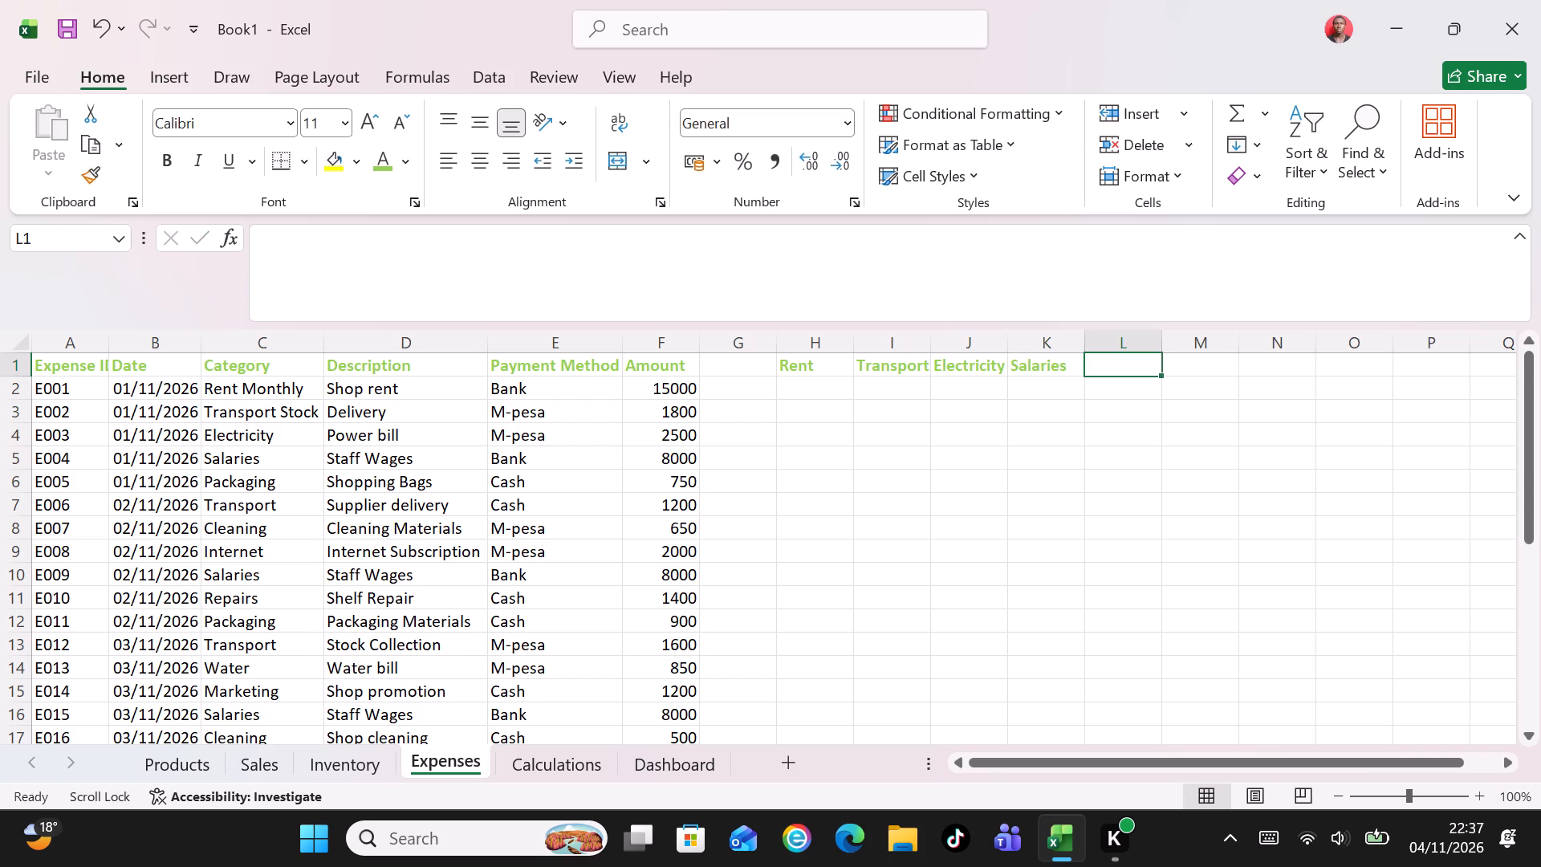
key("shift+p")
type("ackaging")
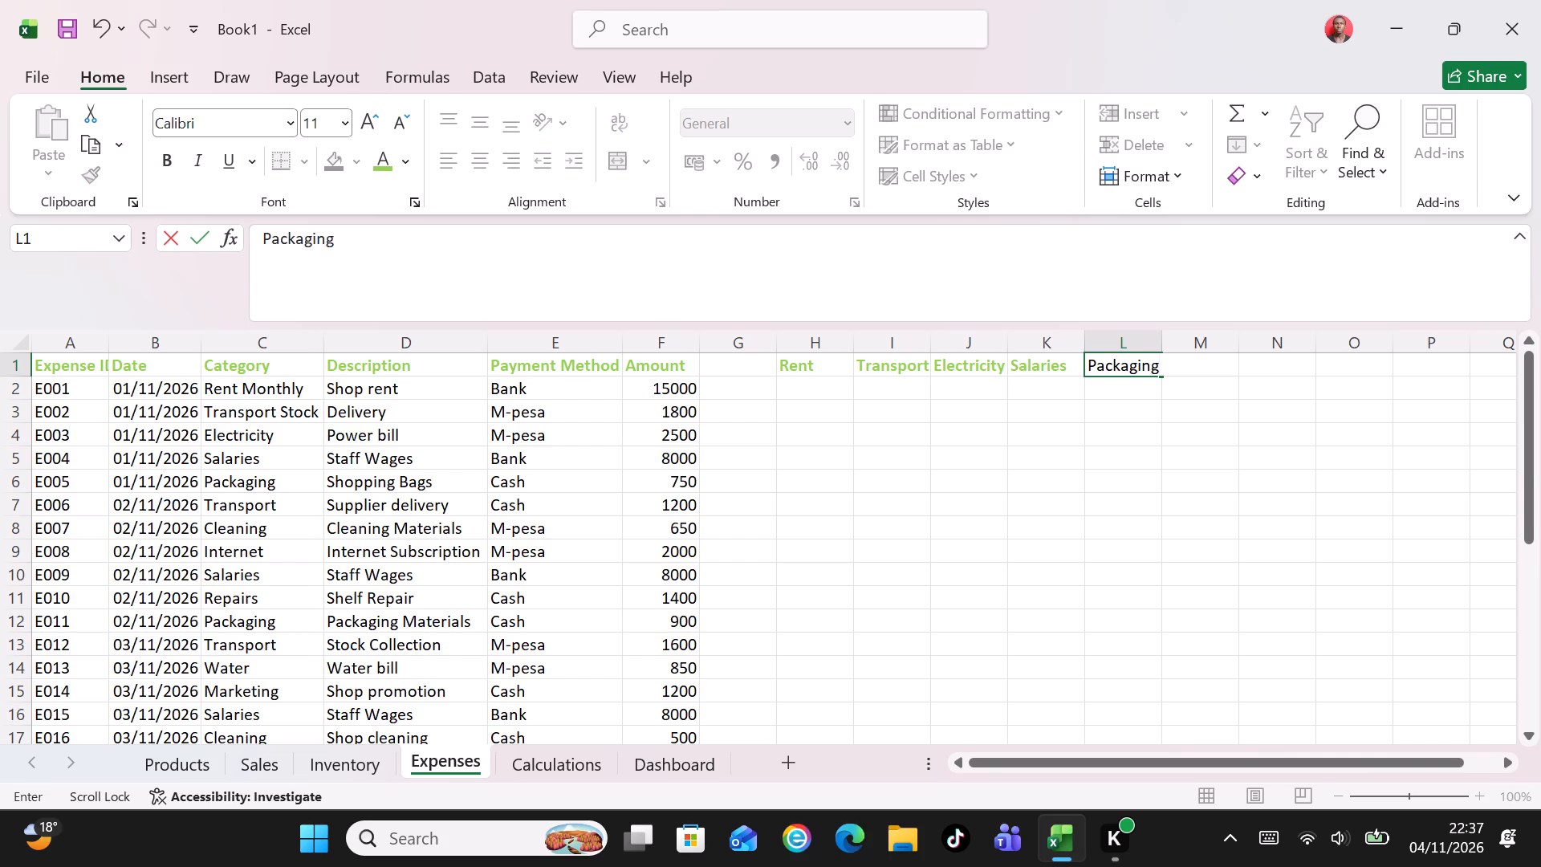
key("Tab")
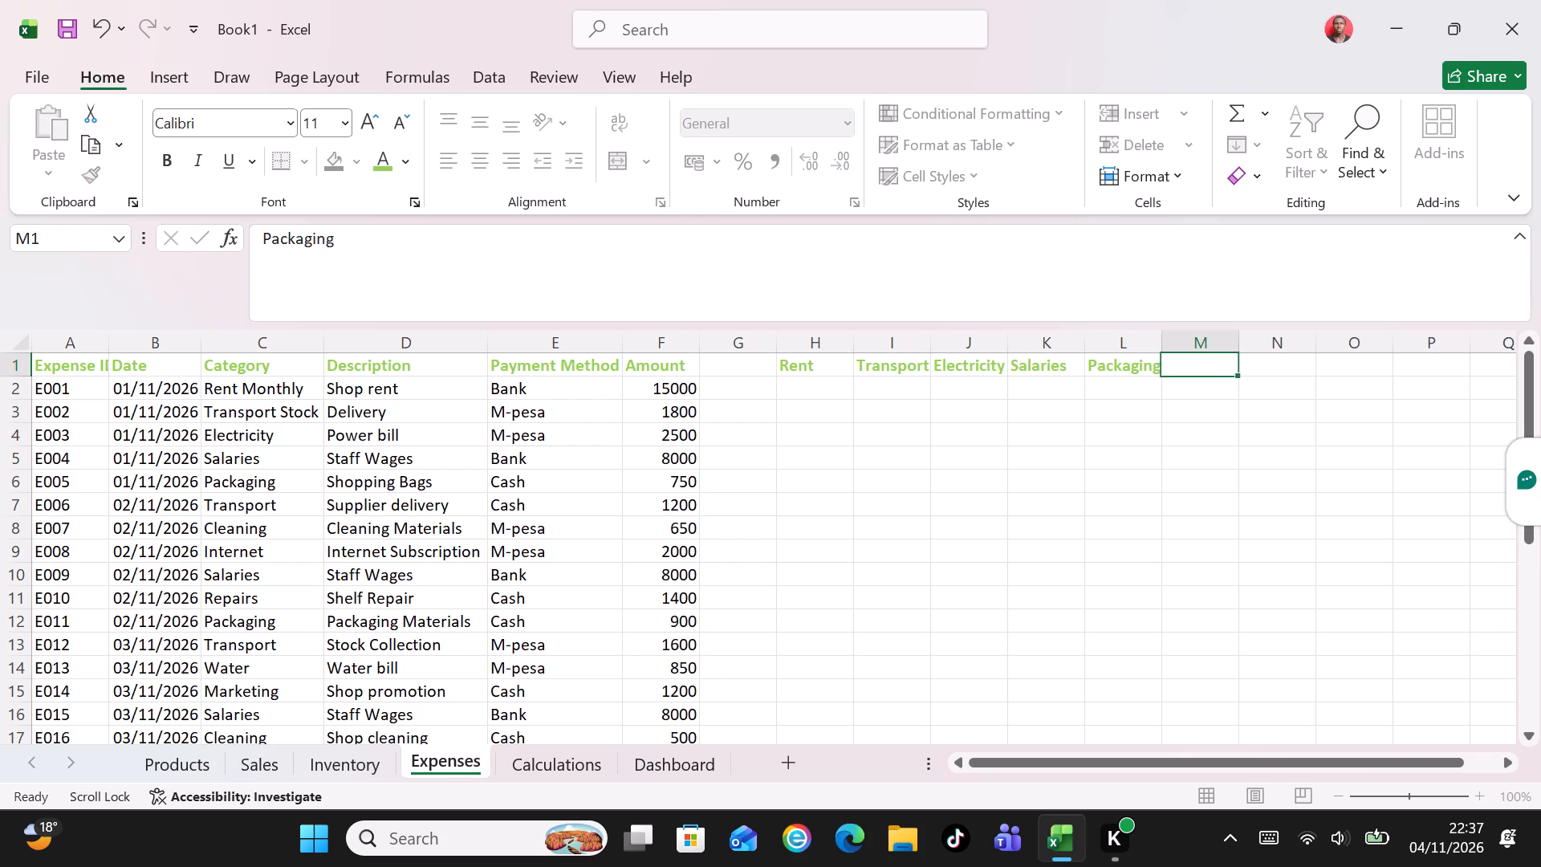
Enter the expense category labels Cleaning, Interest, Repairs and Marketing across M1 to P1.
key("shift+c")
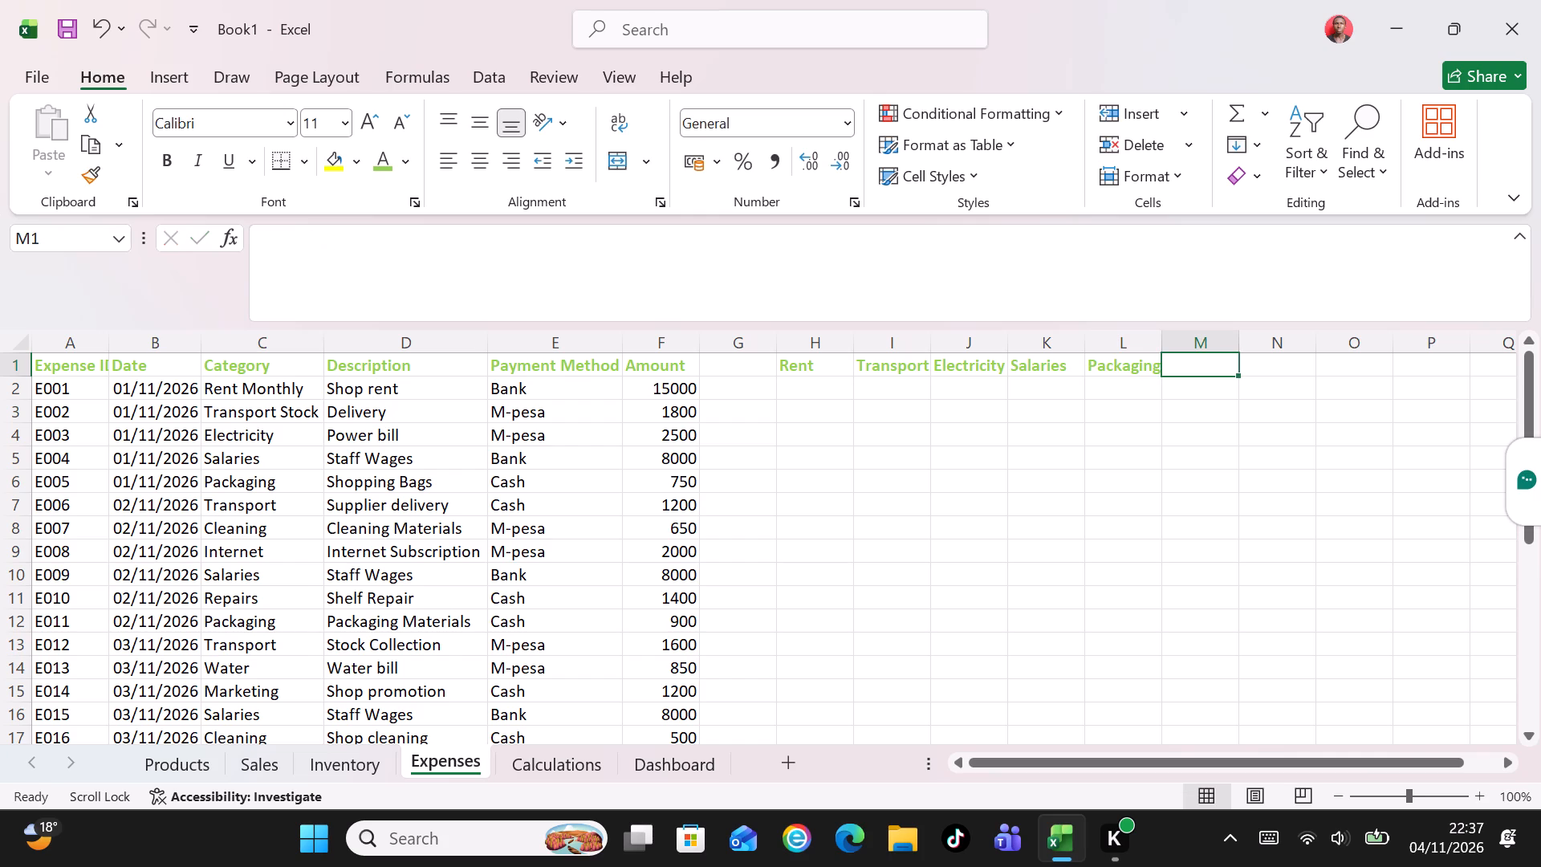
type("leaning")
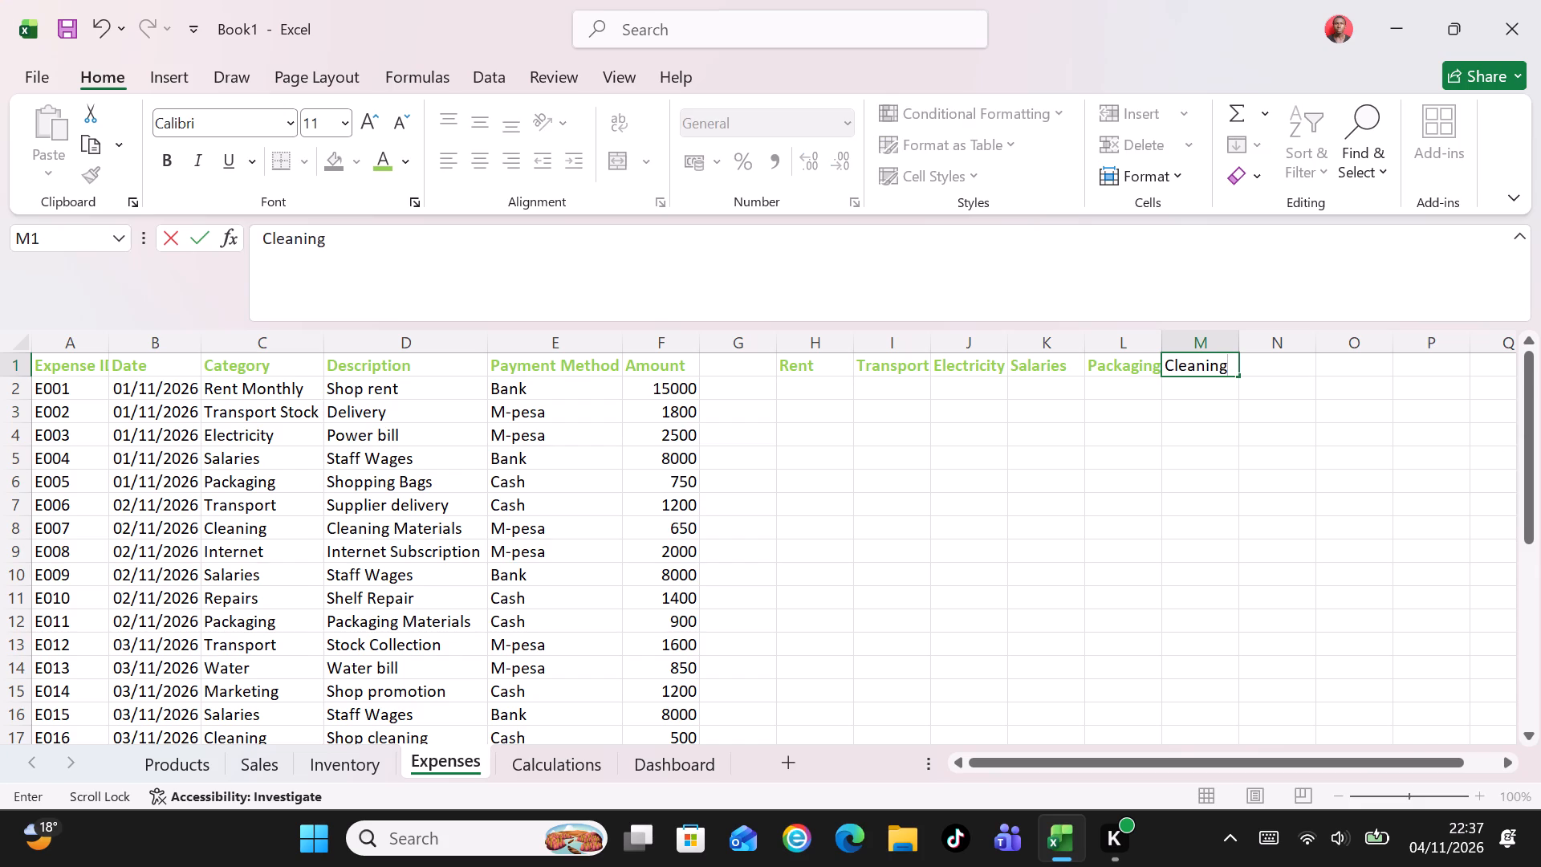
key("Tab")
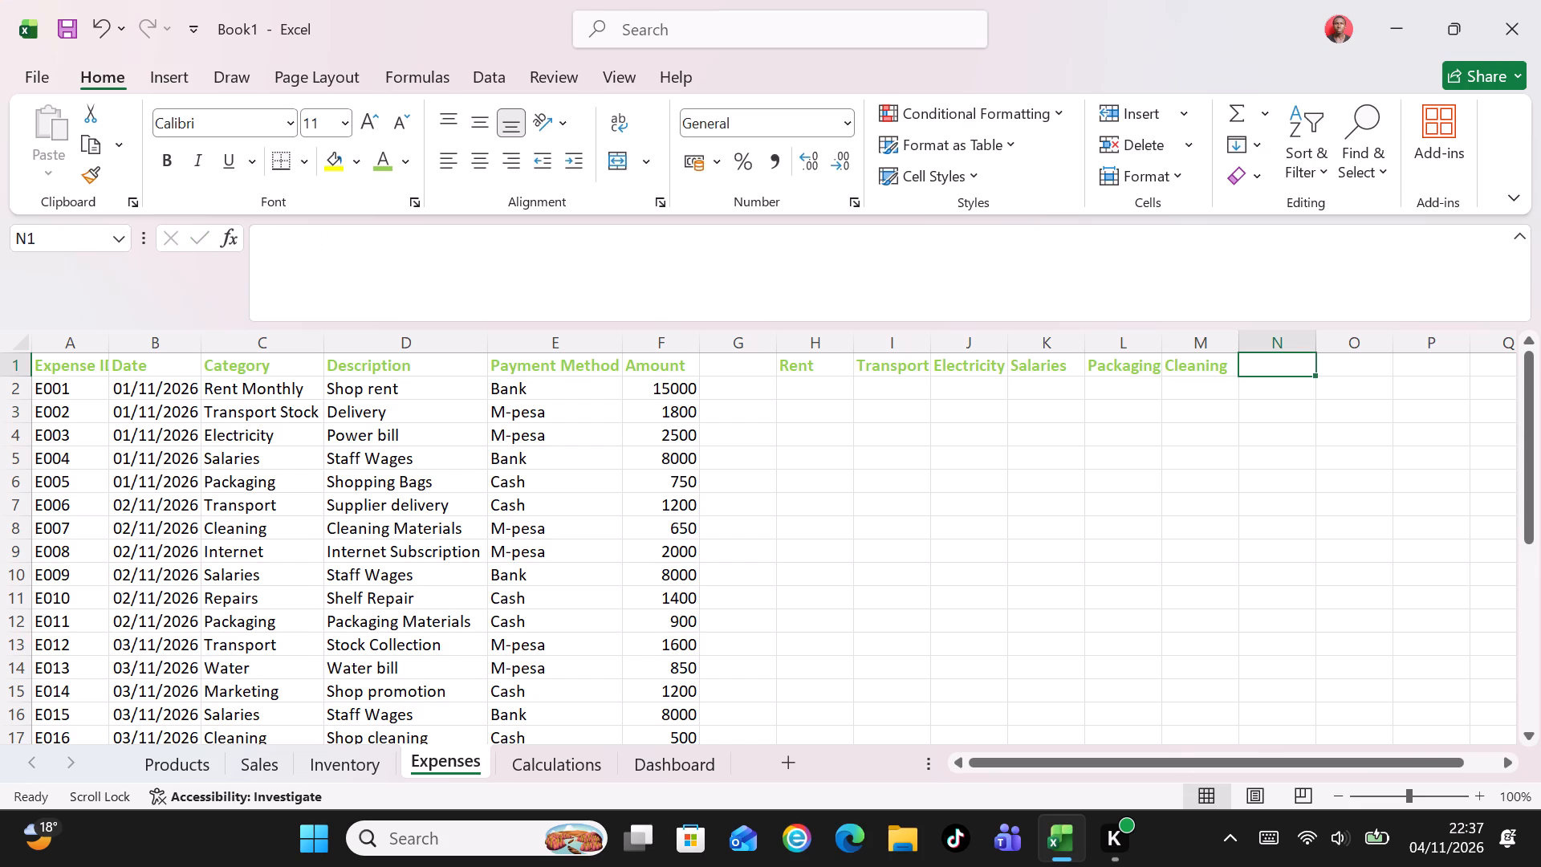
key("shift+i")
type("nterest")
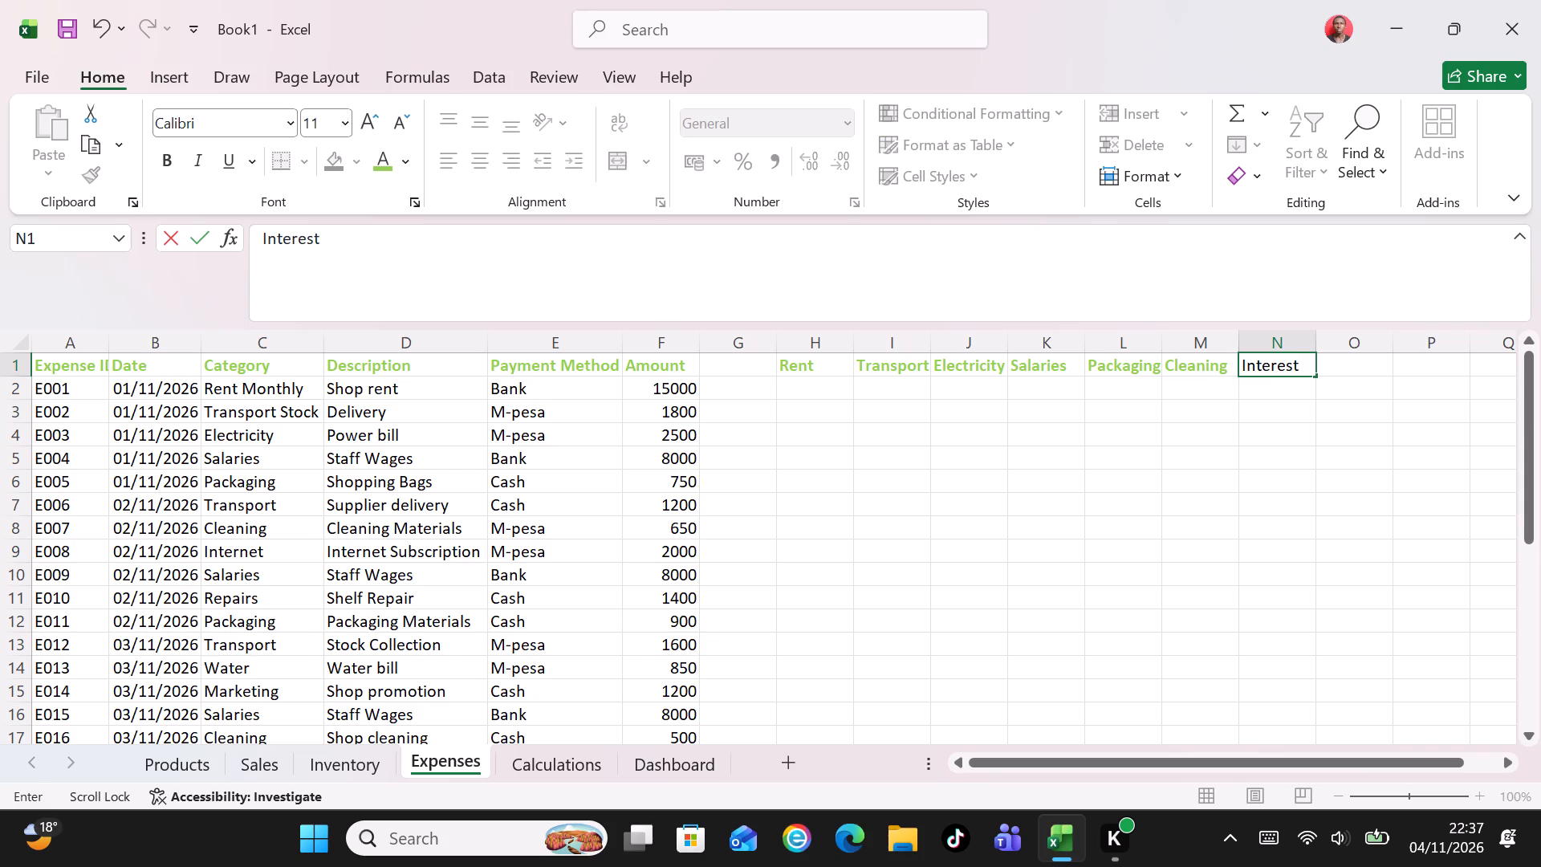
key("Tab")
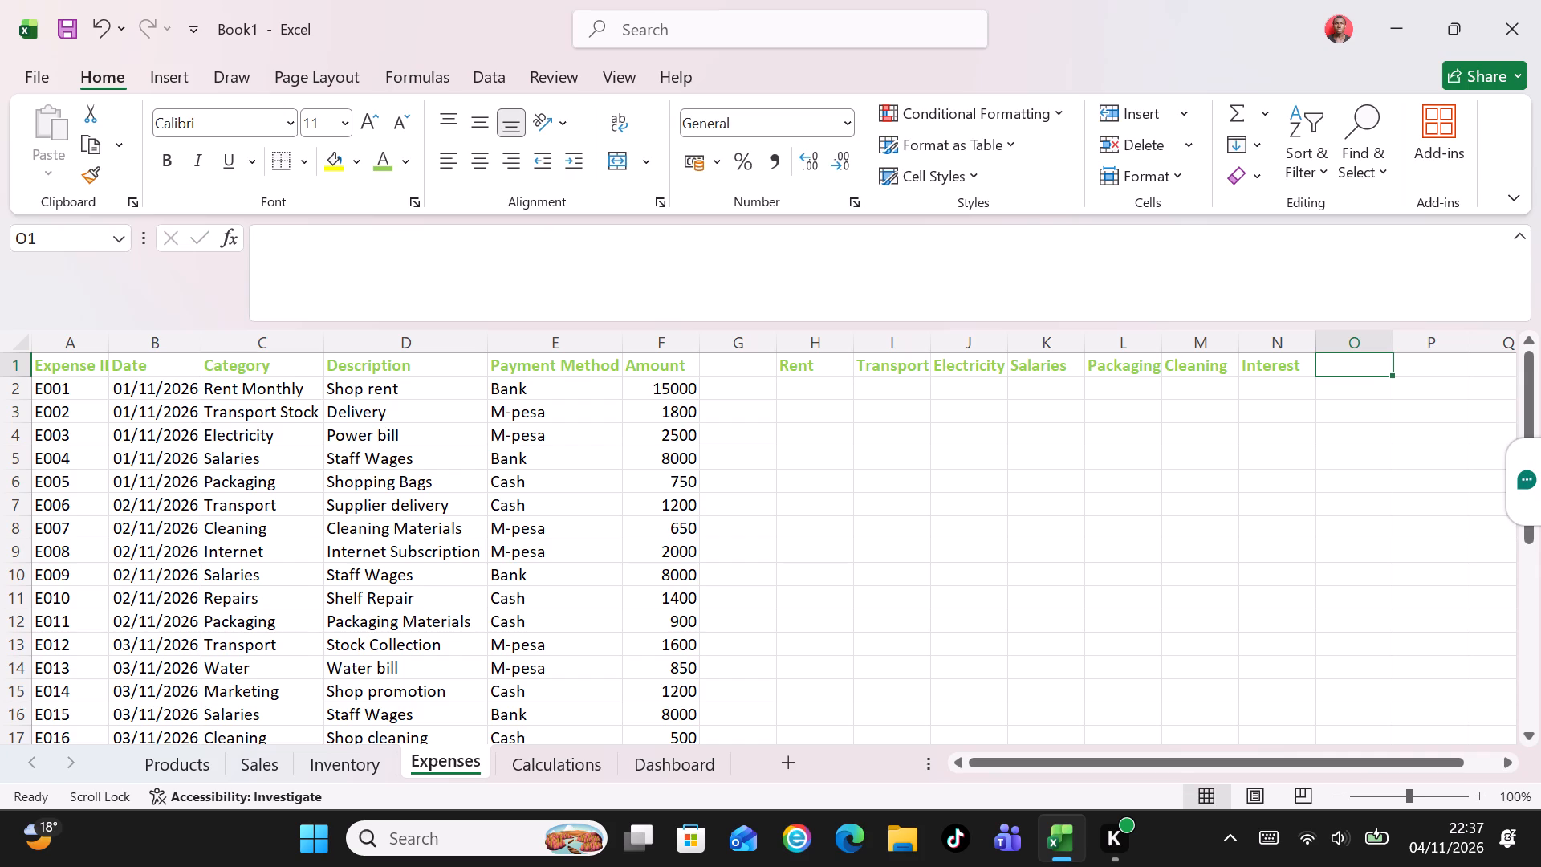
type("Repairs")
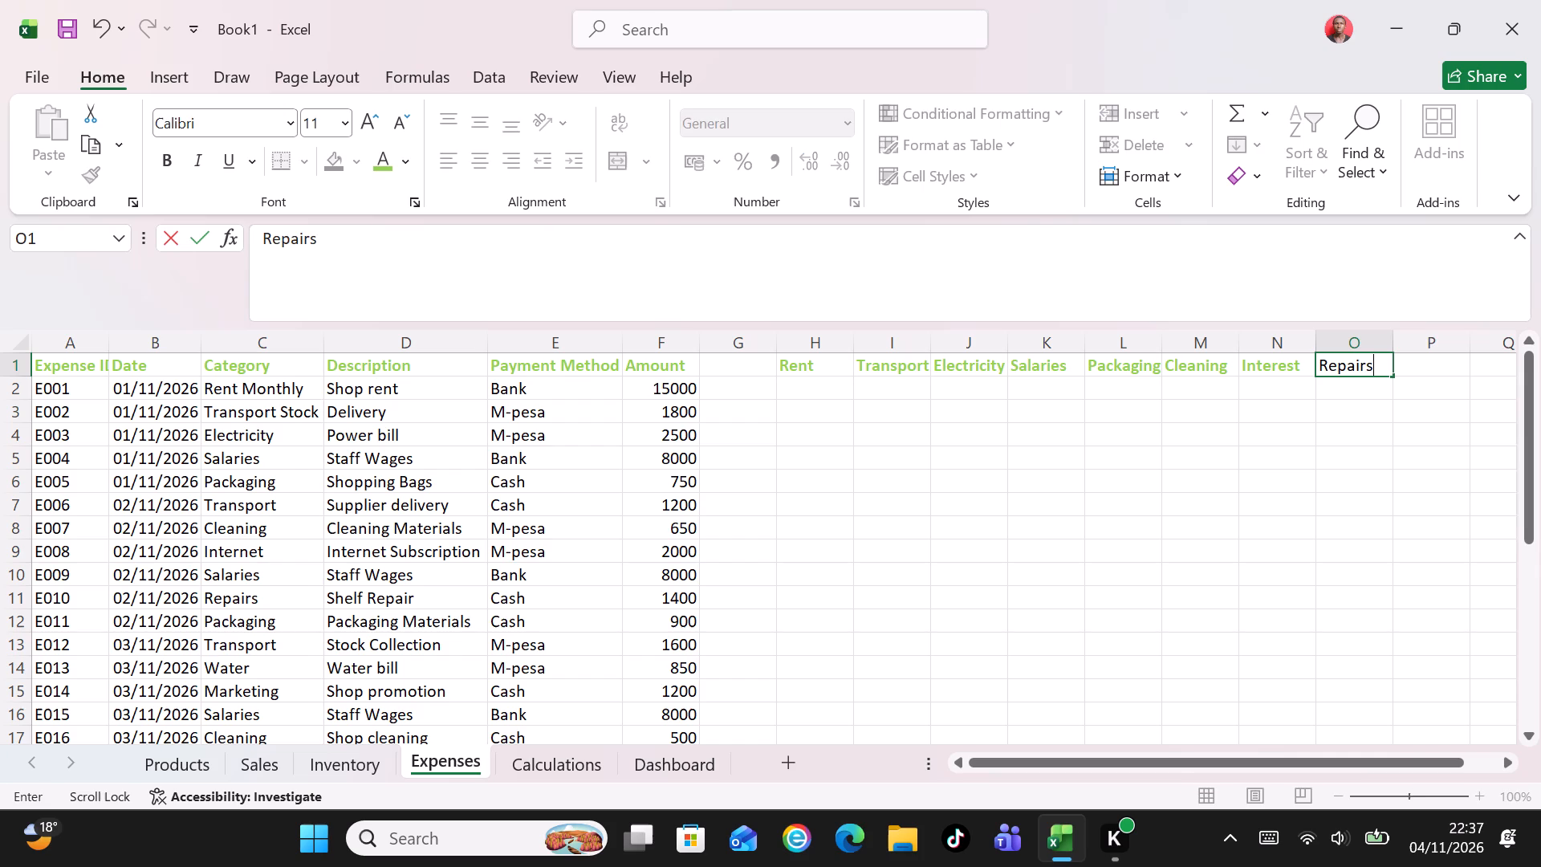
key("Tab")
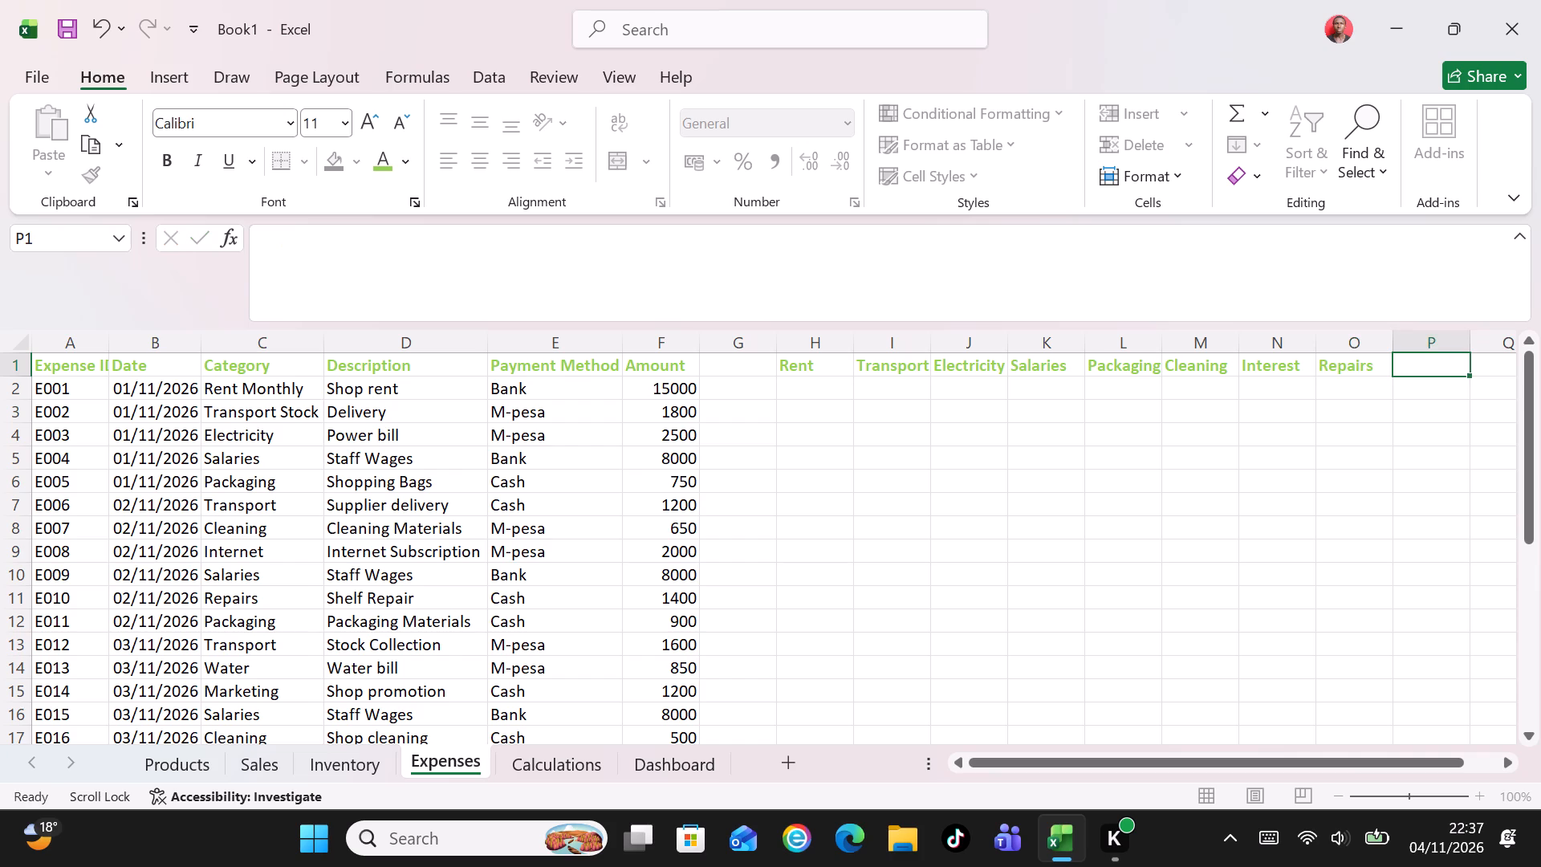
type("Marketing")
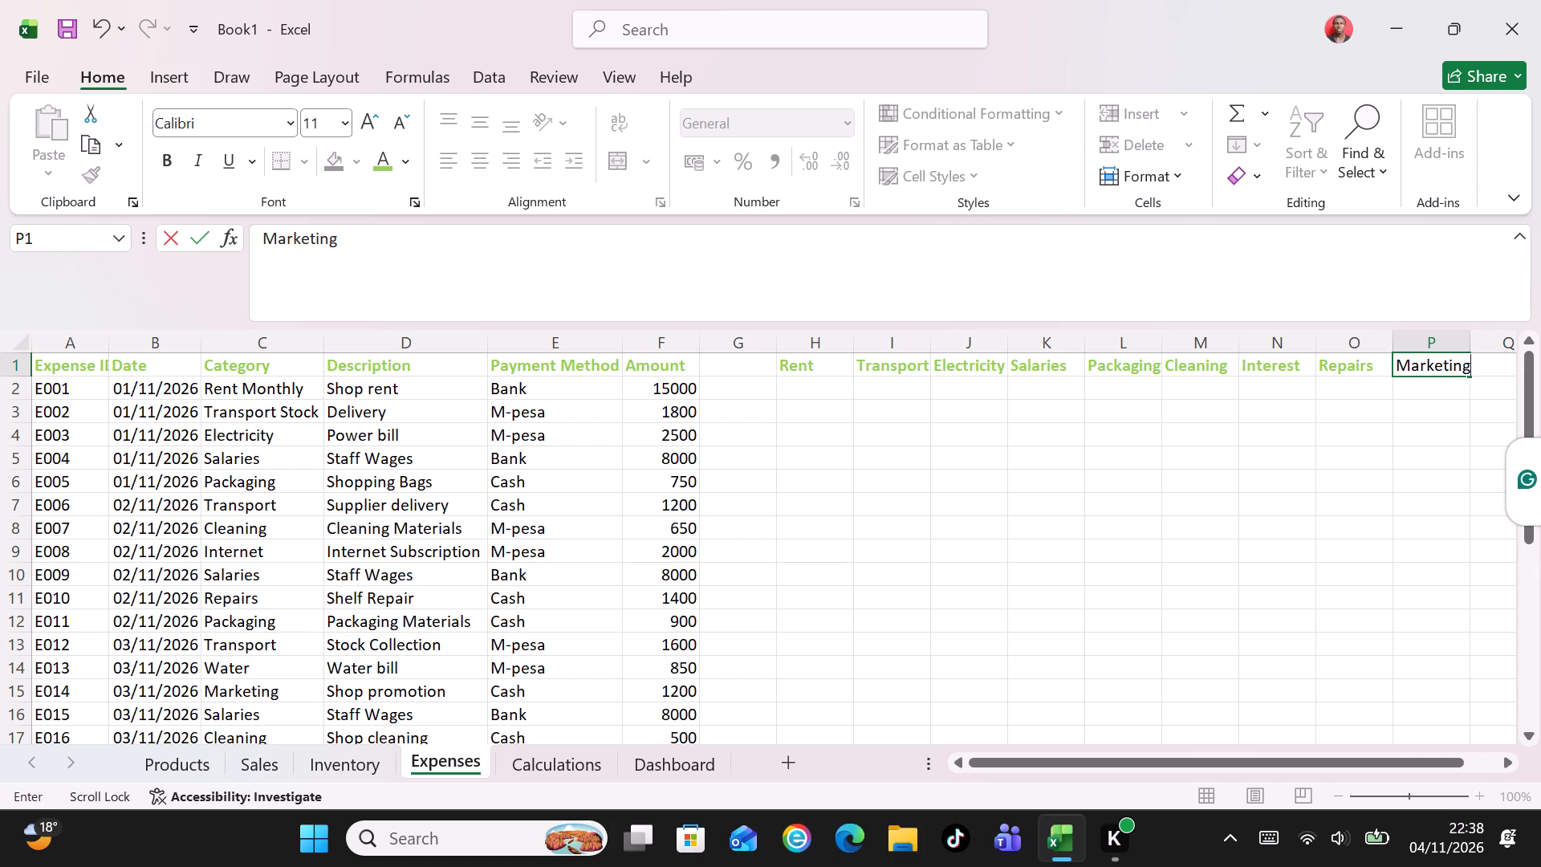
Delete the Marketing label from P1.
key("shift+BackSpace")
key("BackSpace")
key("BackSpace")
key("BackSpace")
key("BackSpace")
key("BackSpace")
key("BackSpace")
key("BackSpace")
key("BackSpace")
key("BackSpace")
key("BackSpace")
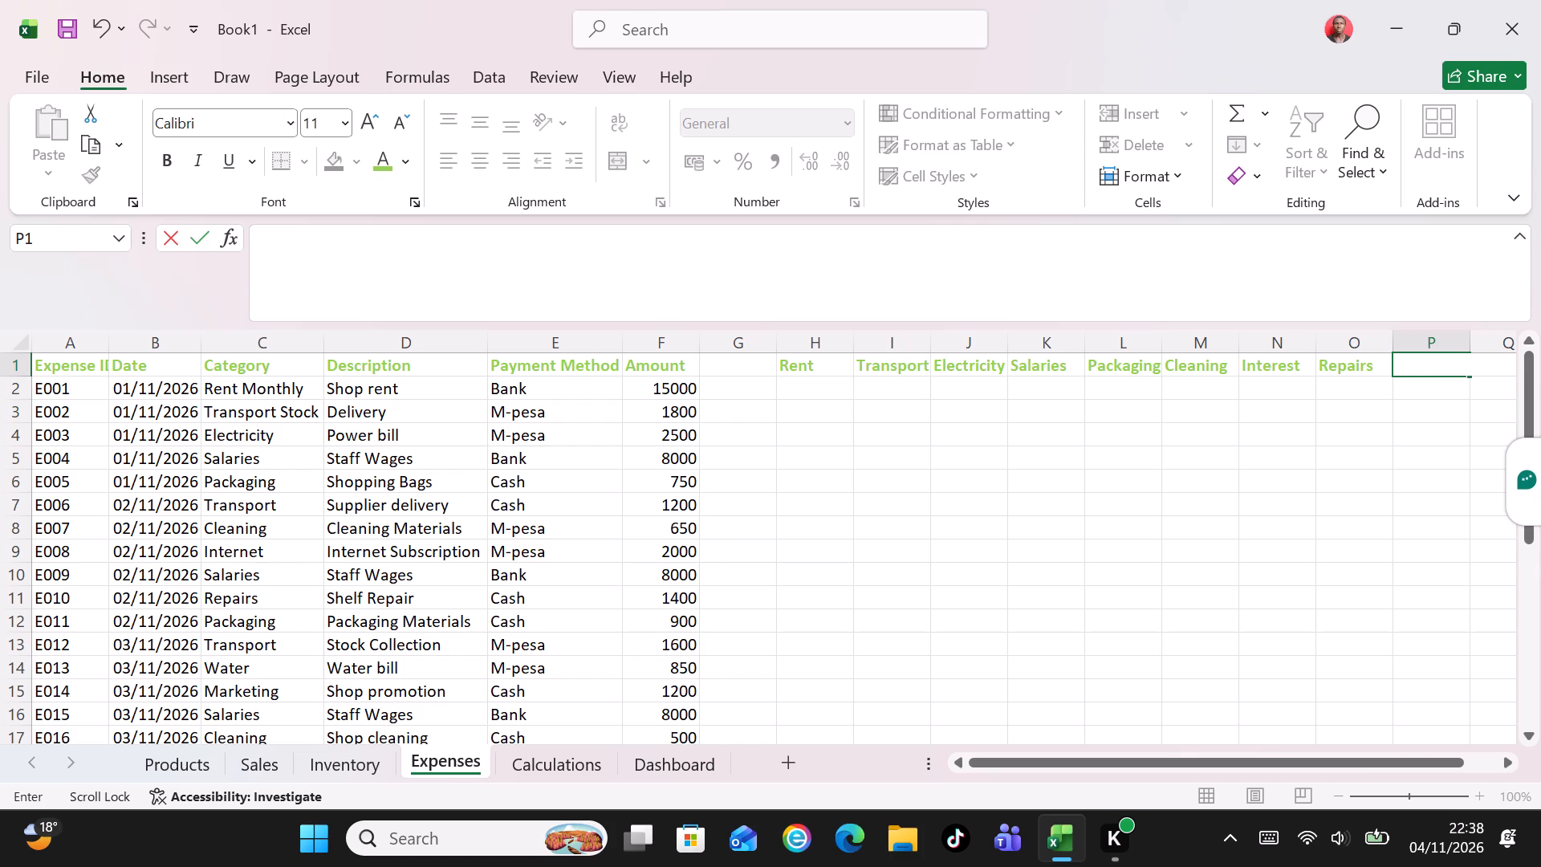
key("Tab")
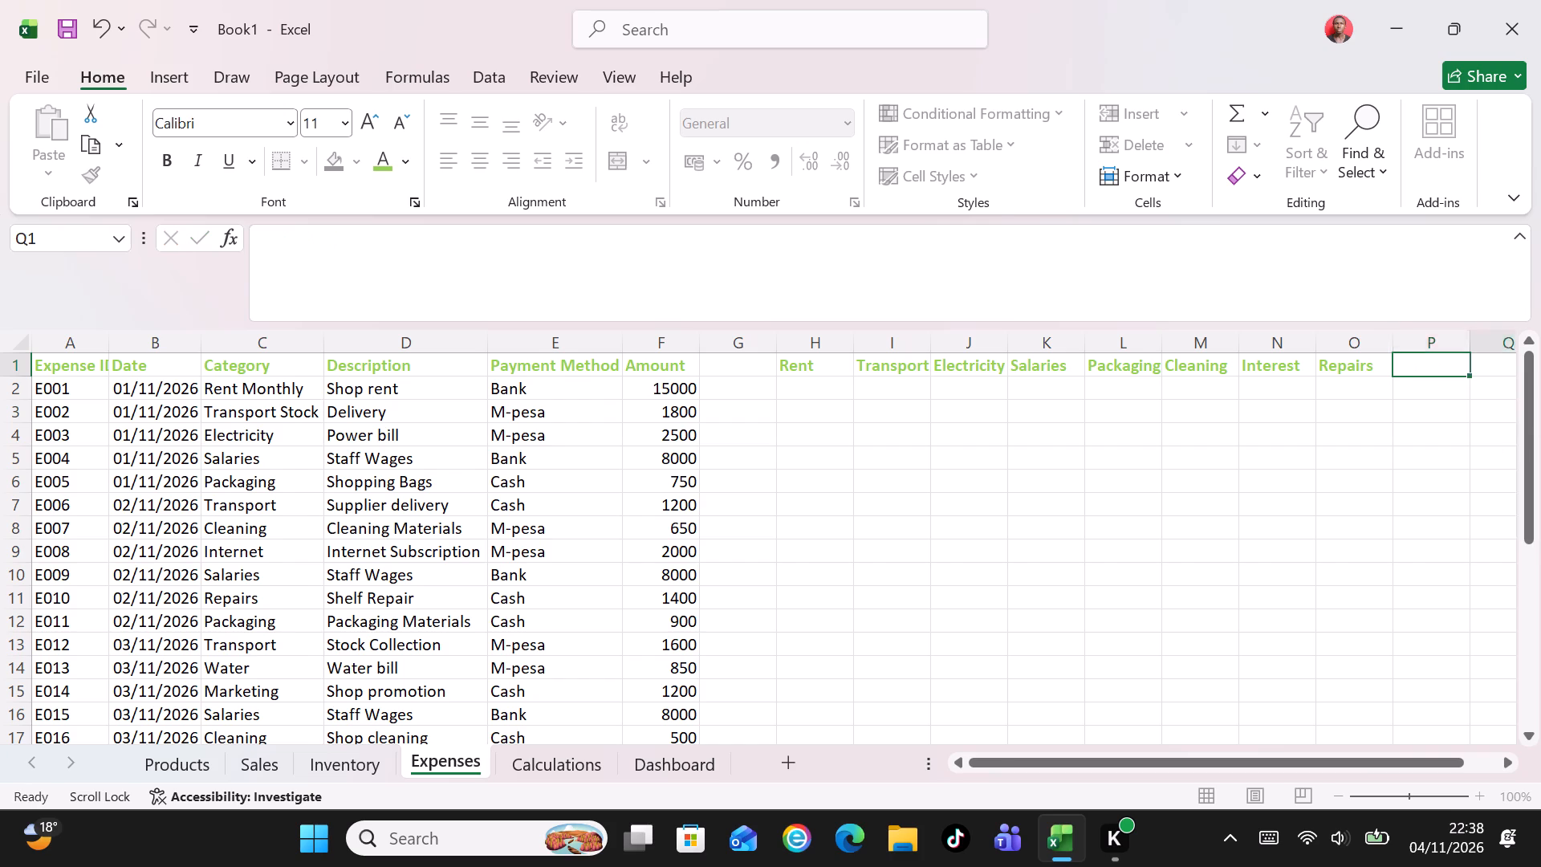
Delete the category labels Repairs, Interest, Cleaning and Packaging from O1 back to L1, leaving P1 empty.
key("shift+Tab")
key("shift+asciitilde")
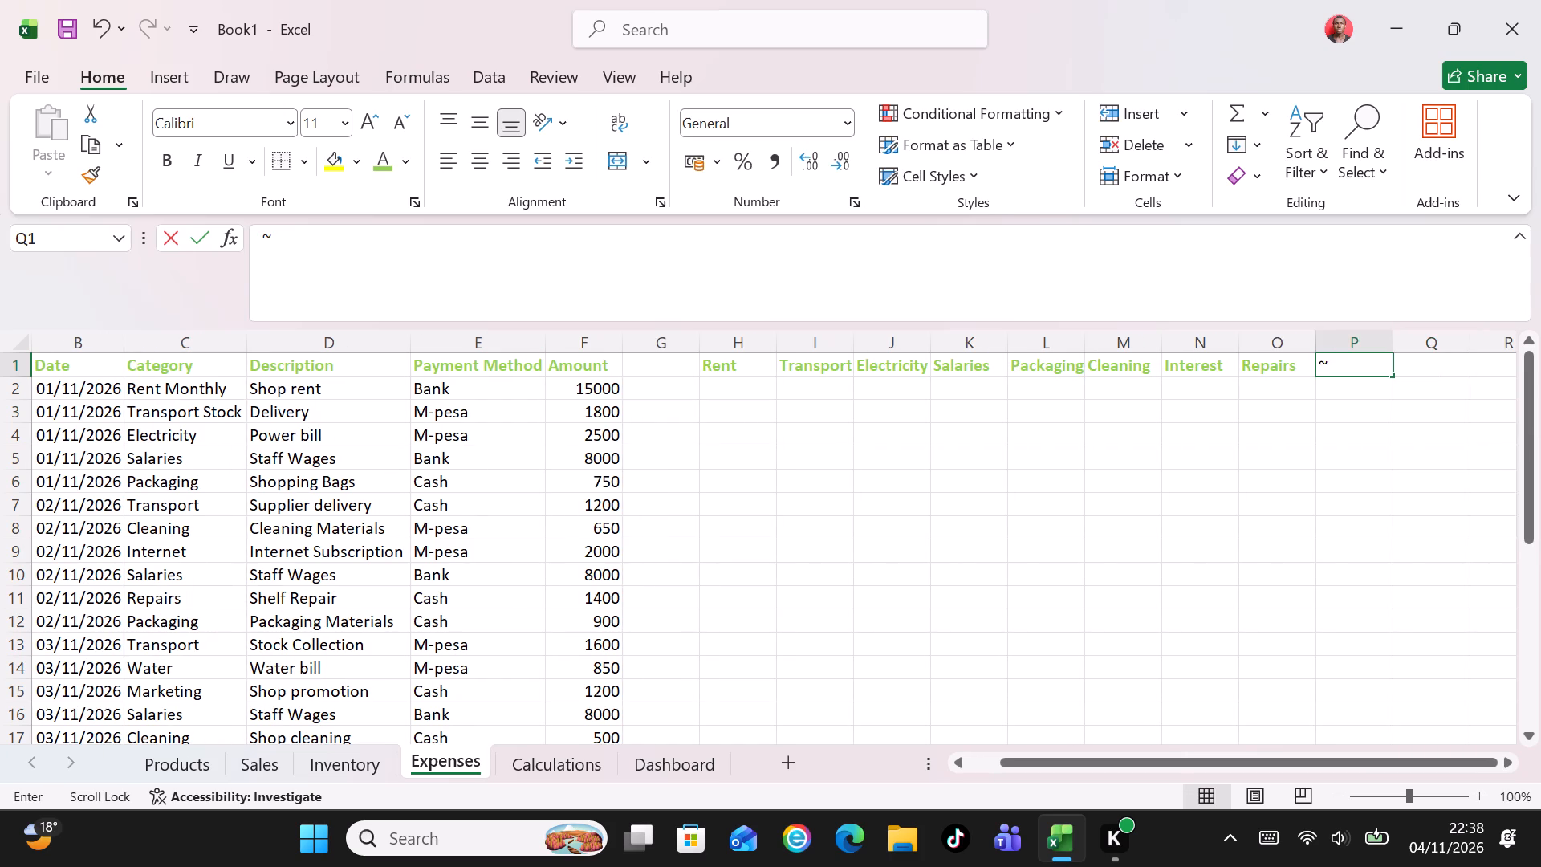
key("shift+Tab")
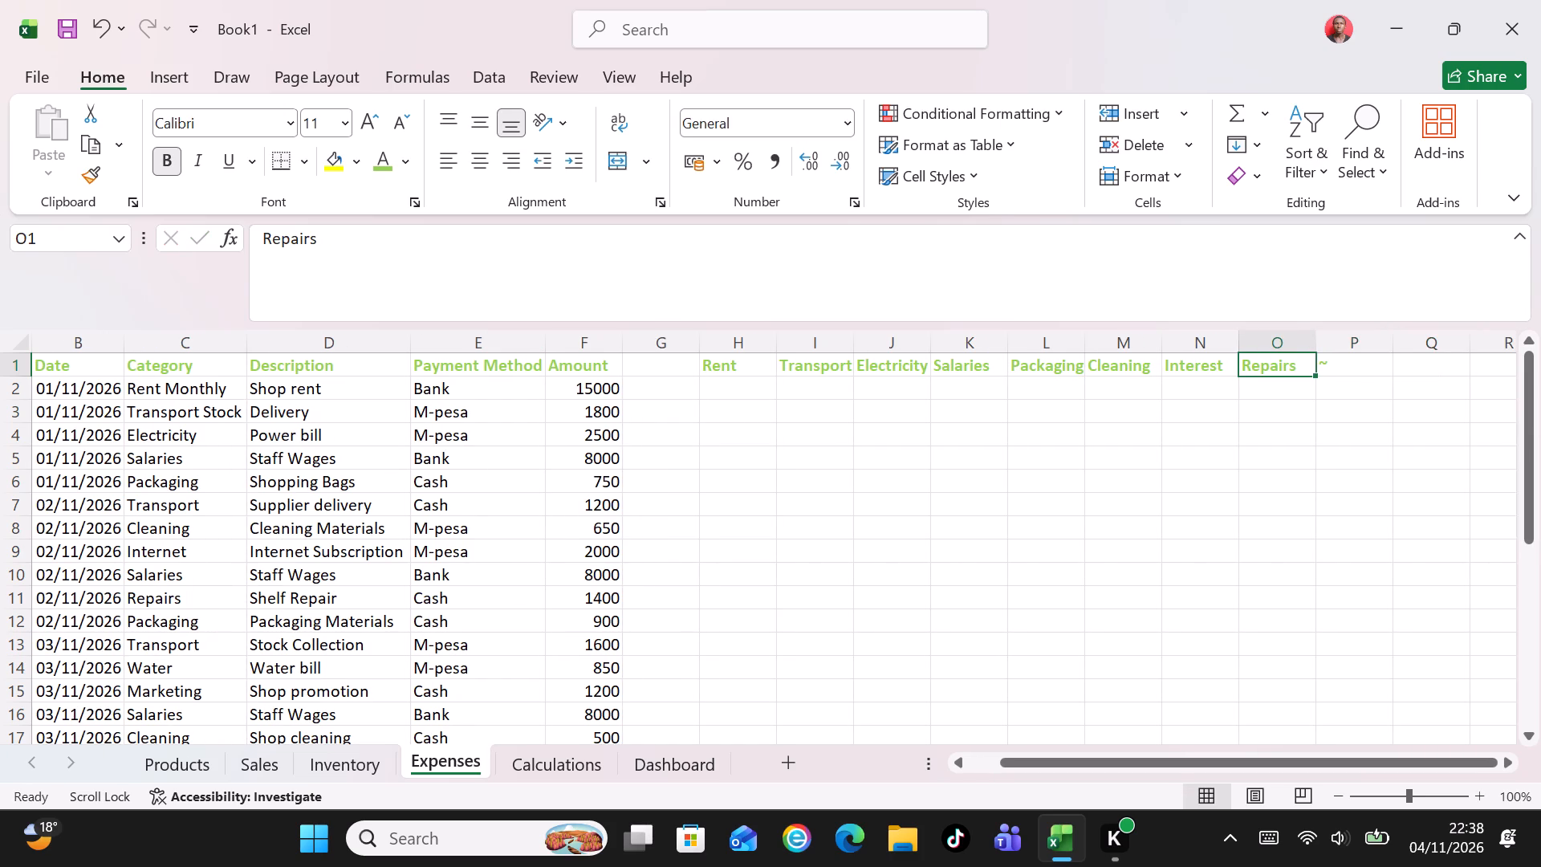
key("BackSpace")
key("Tab")
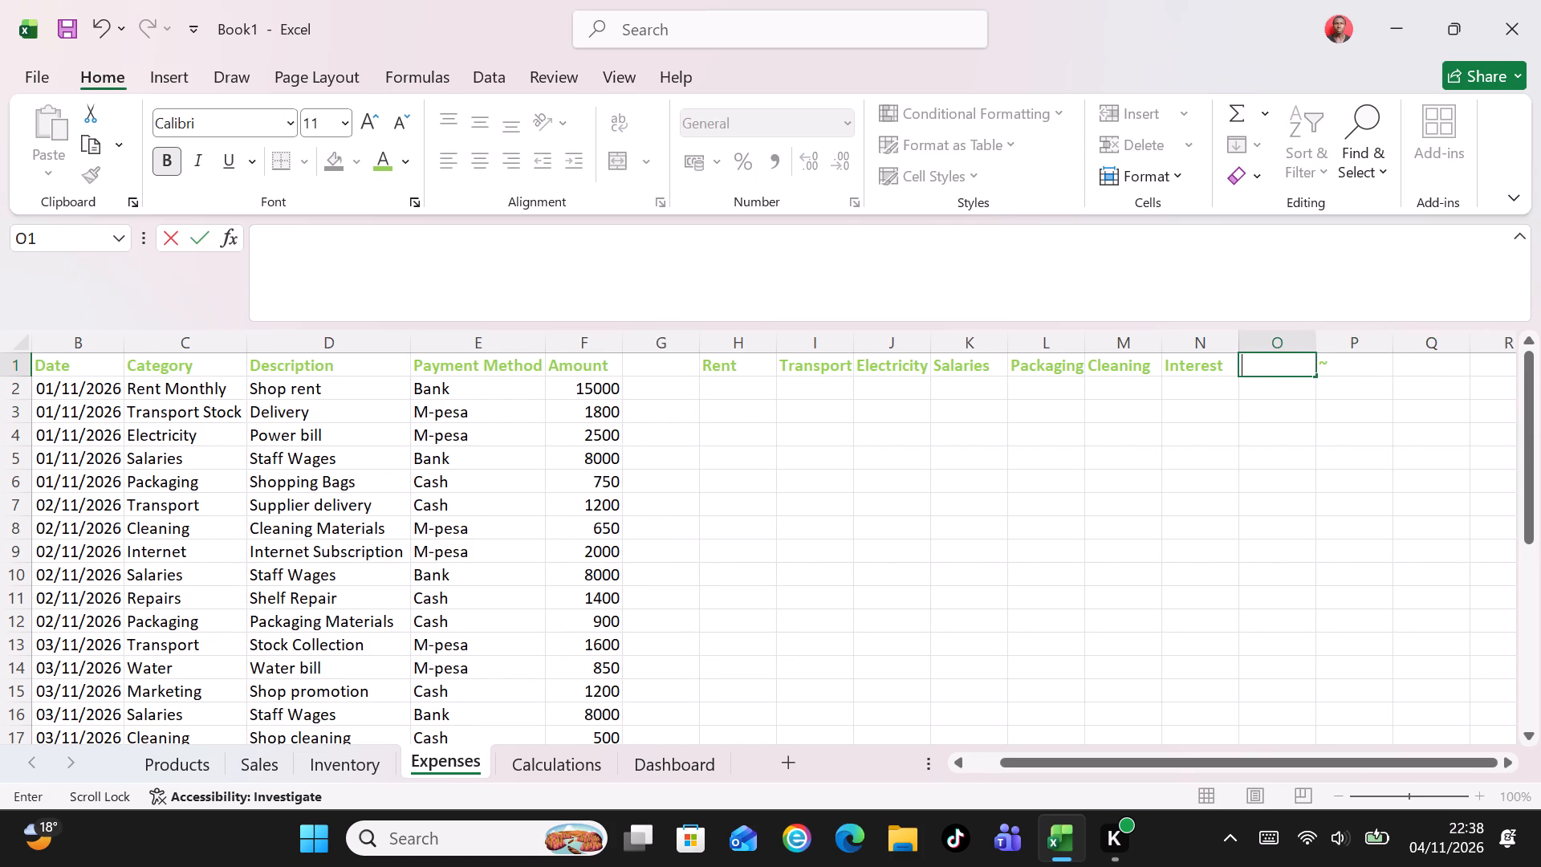
key("BackSpace")
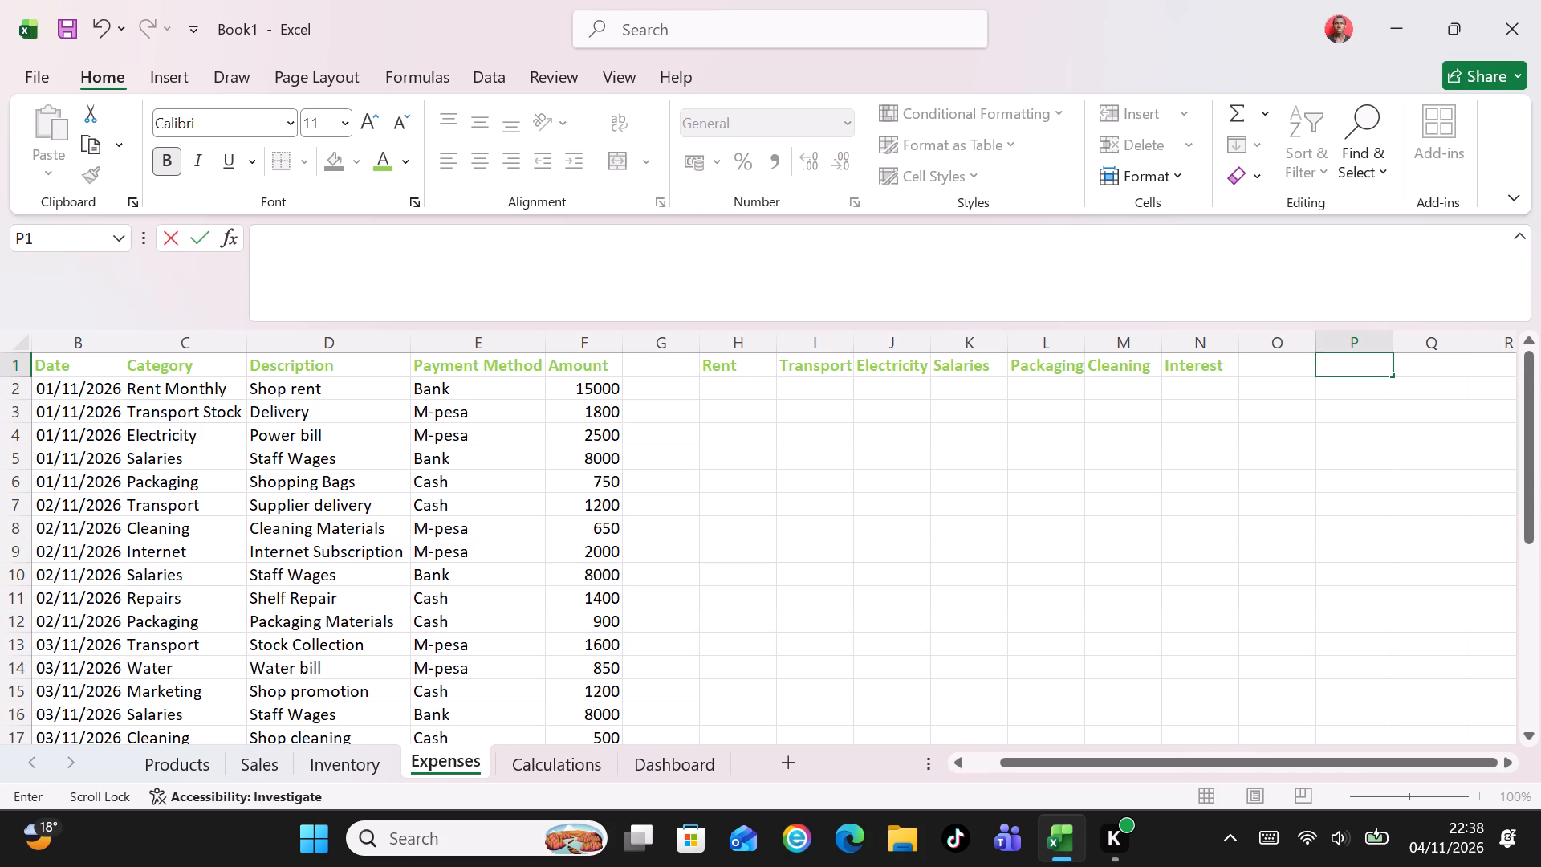
key("shift+Tab")
key("shift+Tab")
key("BackSpace")
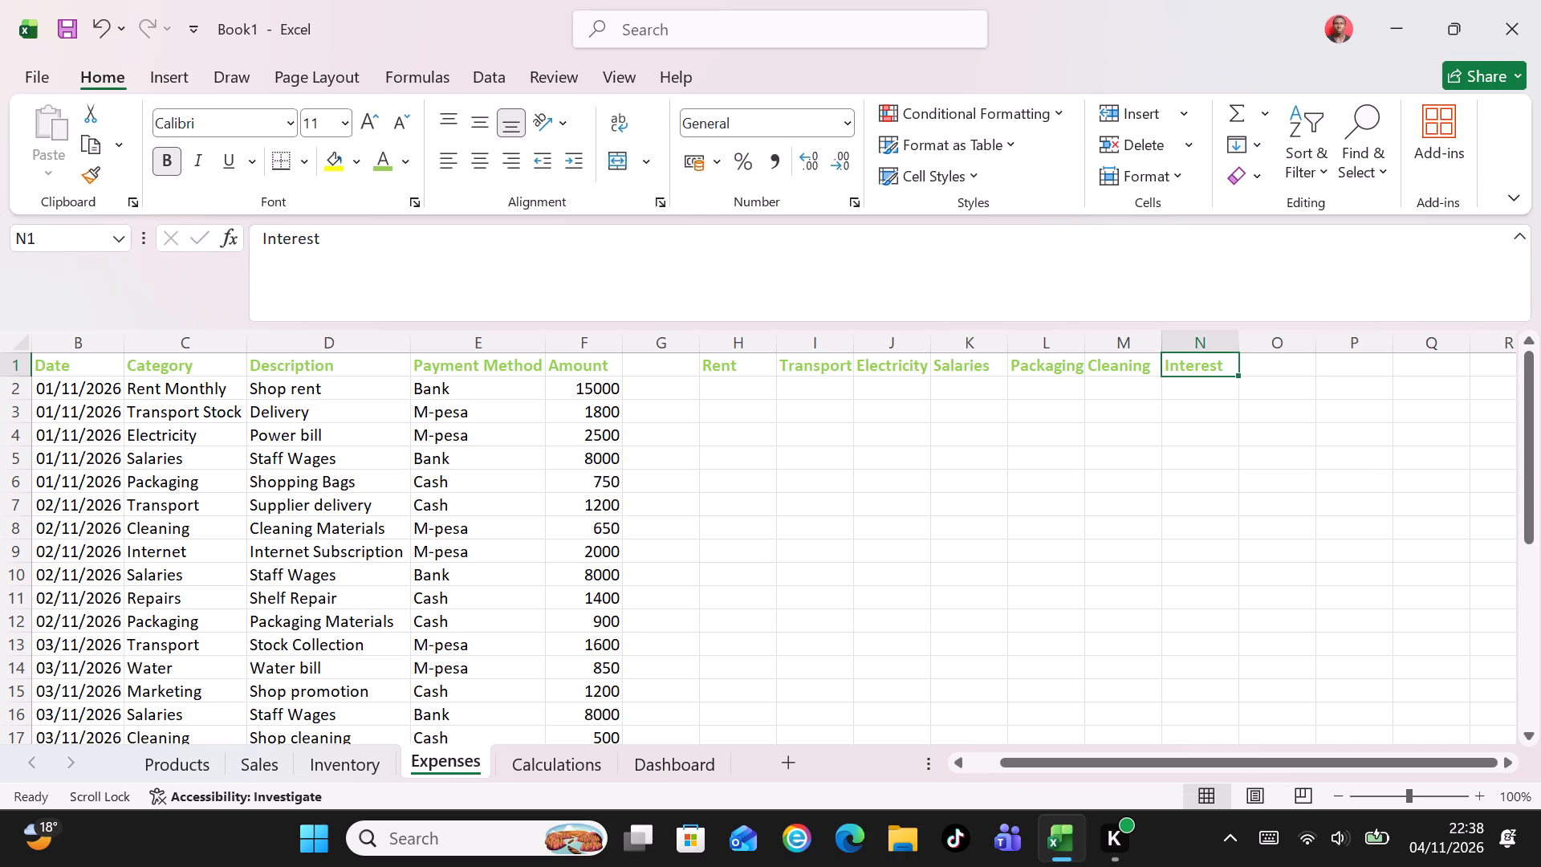
key("shift+Tab")
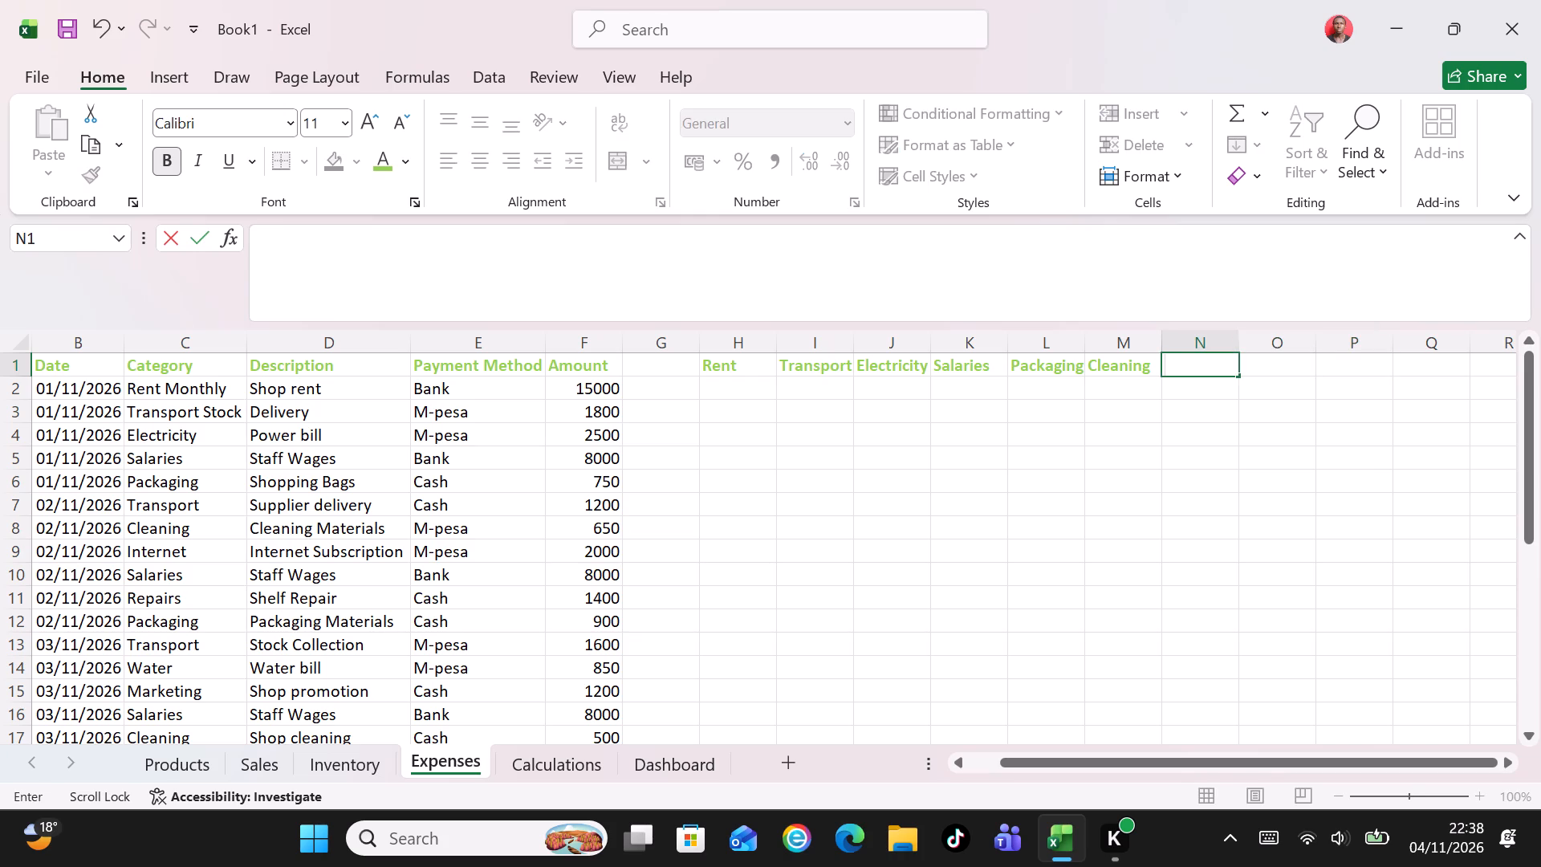
key("BackSpace")
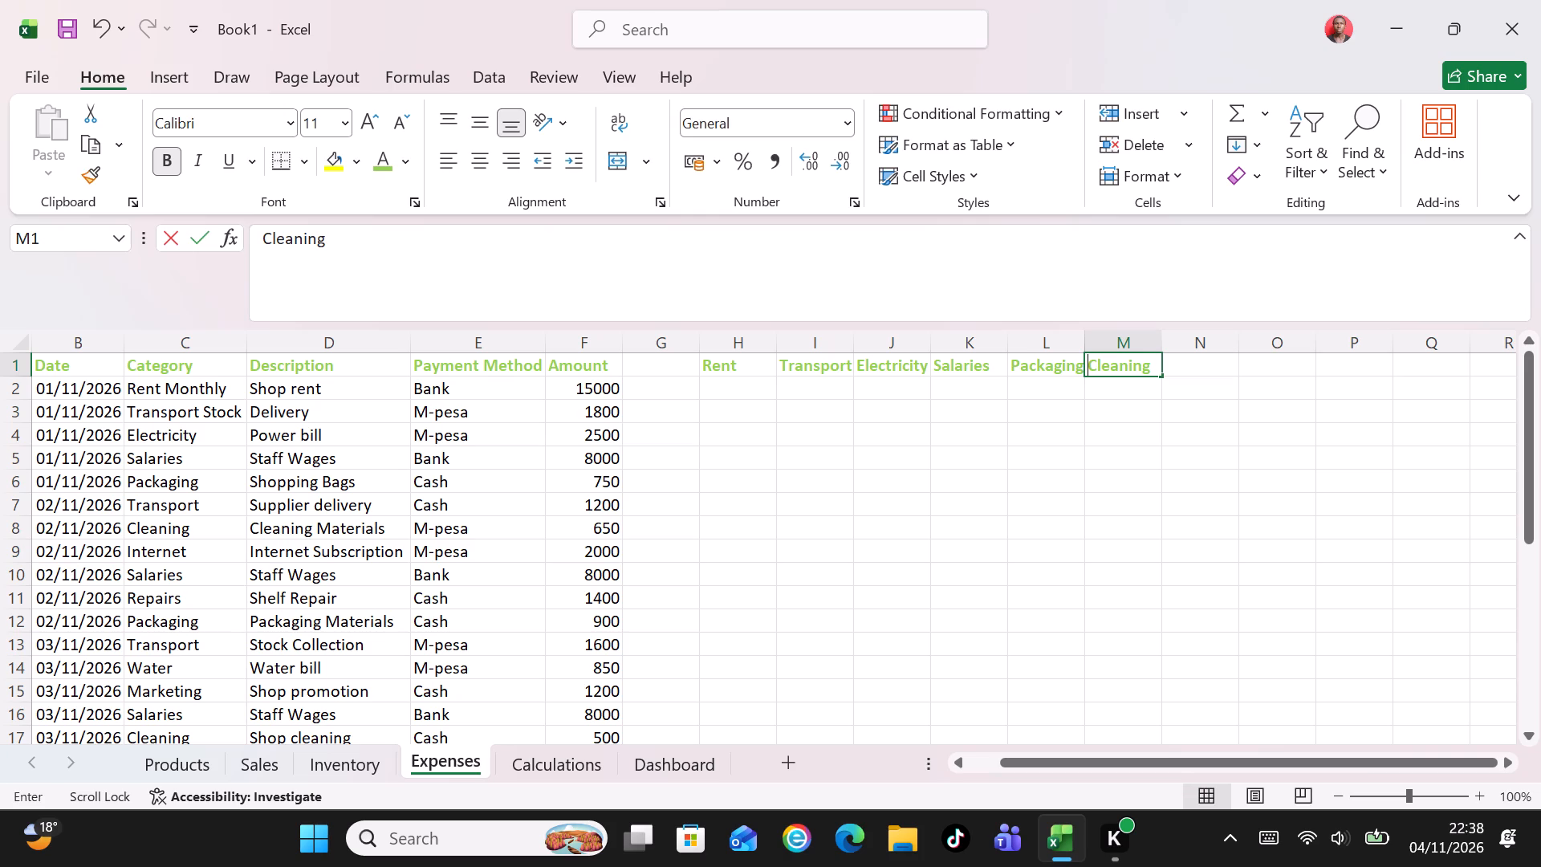
key("shift+Tab")
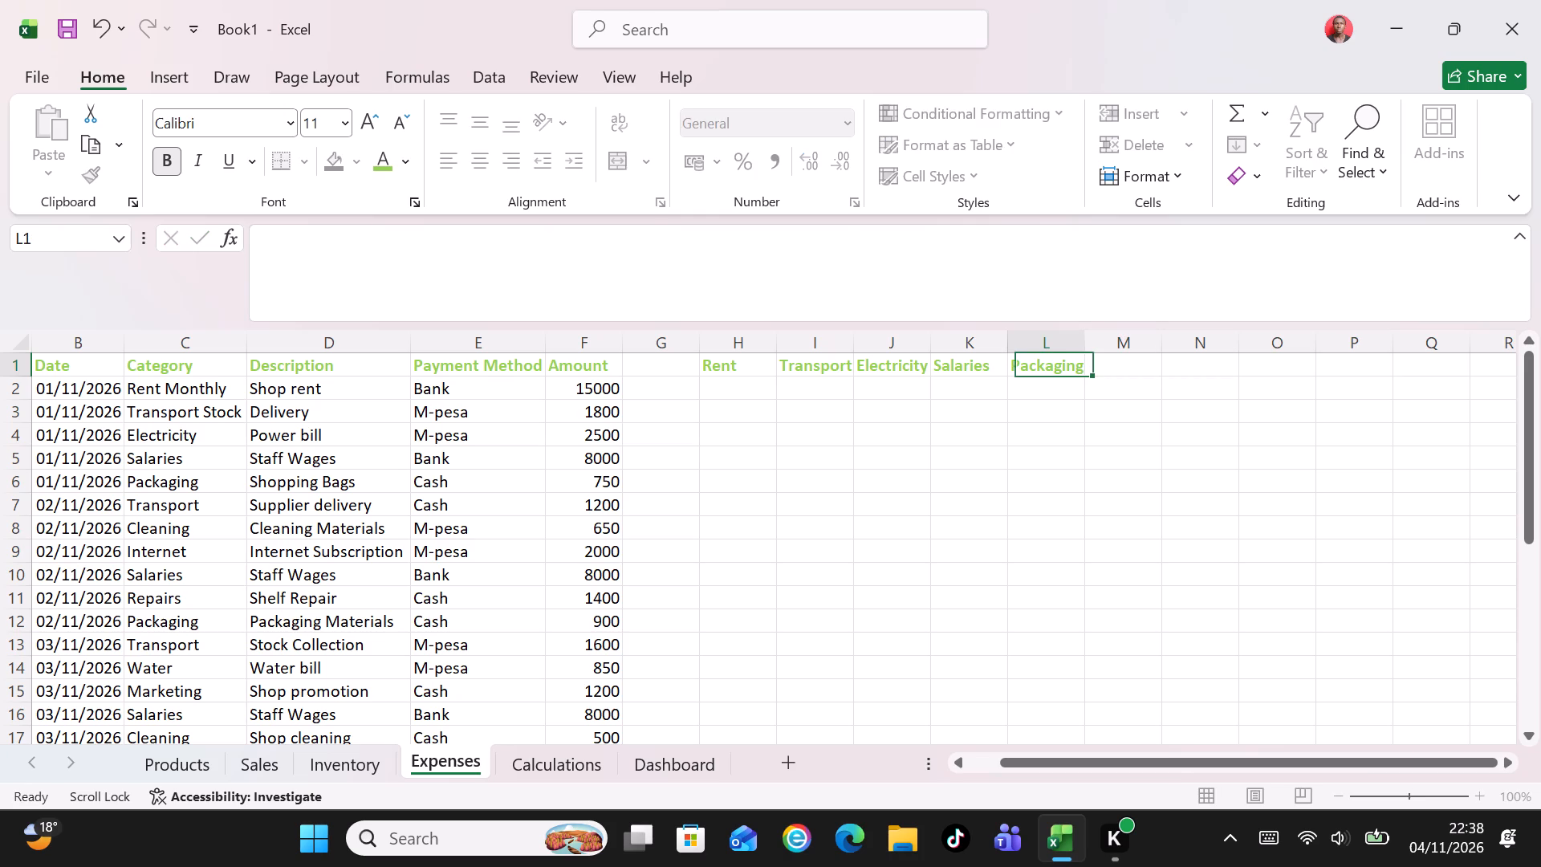
key("BackSpace")
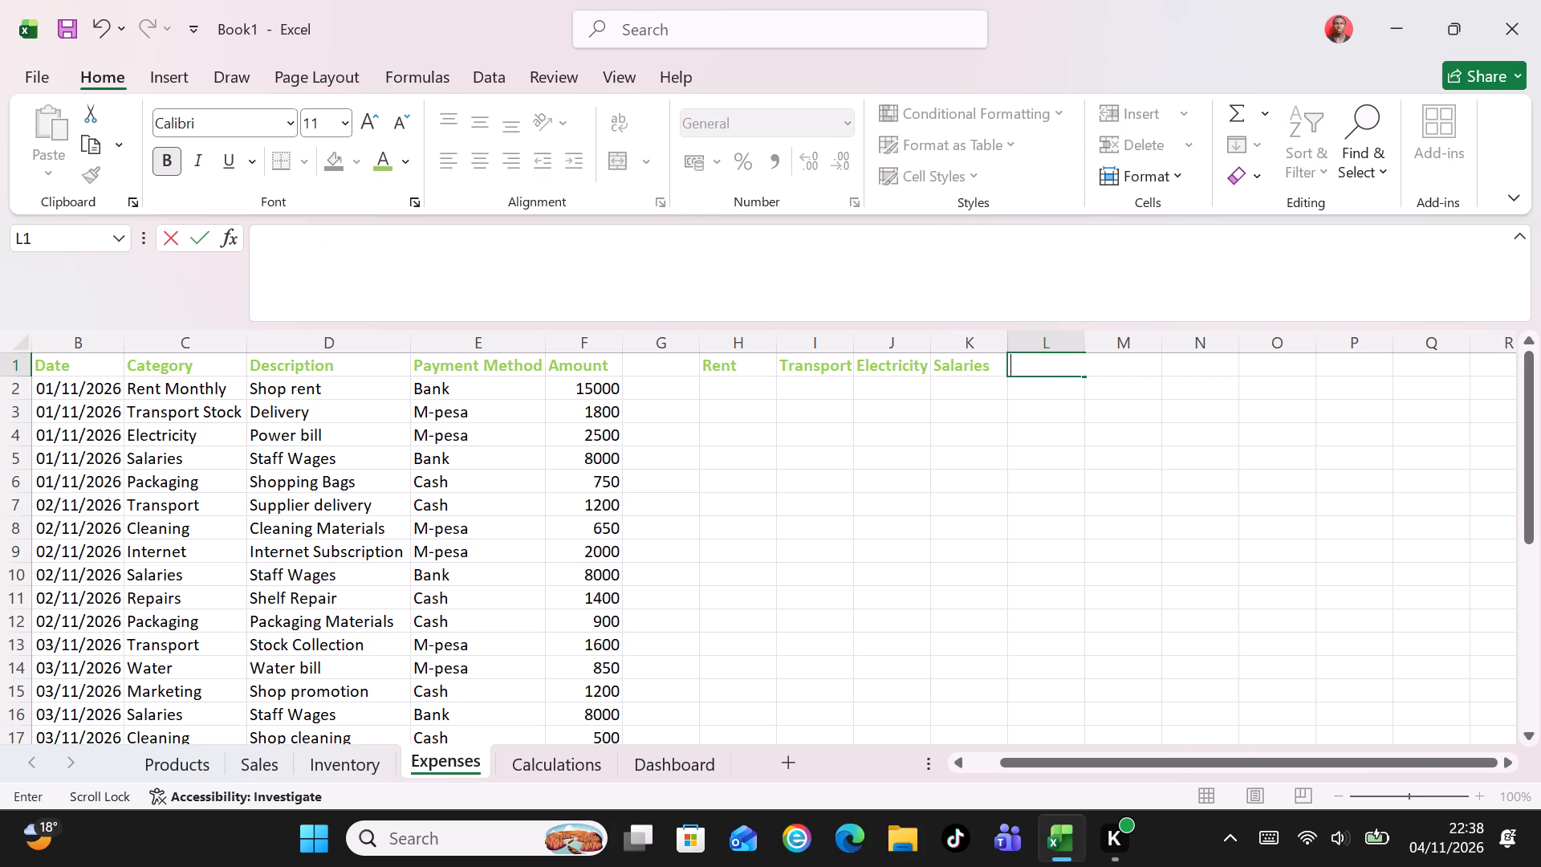
Delete the remaining category labels Salaries, Electricity, Transport and Rent from K1 back to H1.
key("shift+Tab")
key("BackSpace")
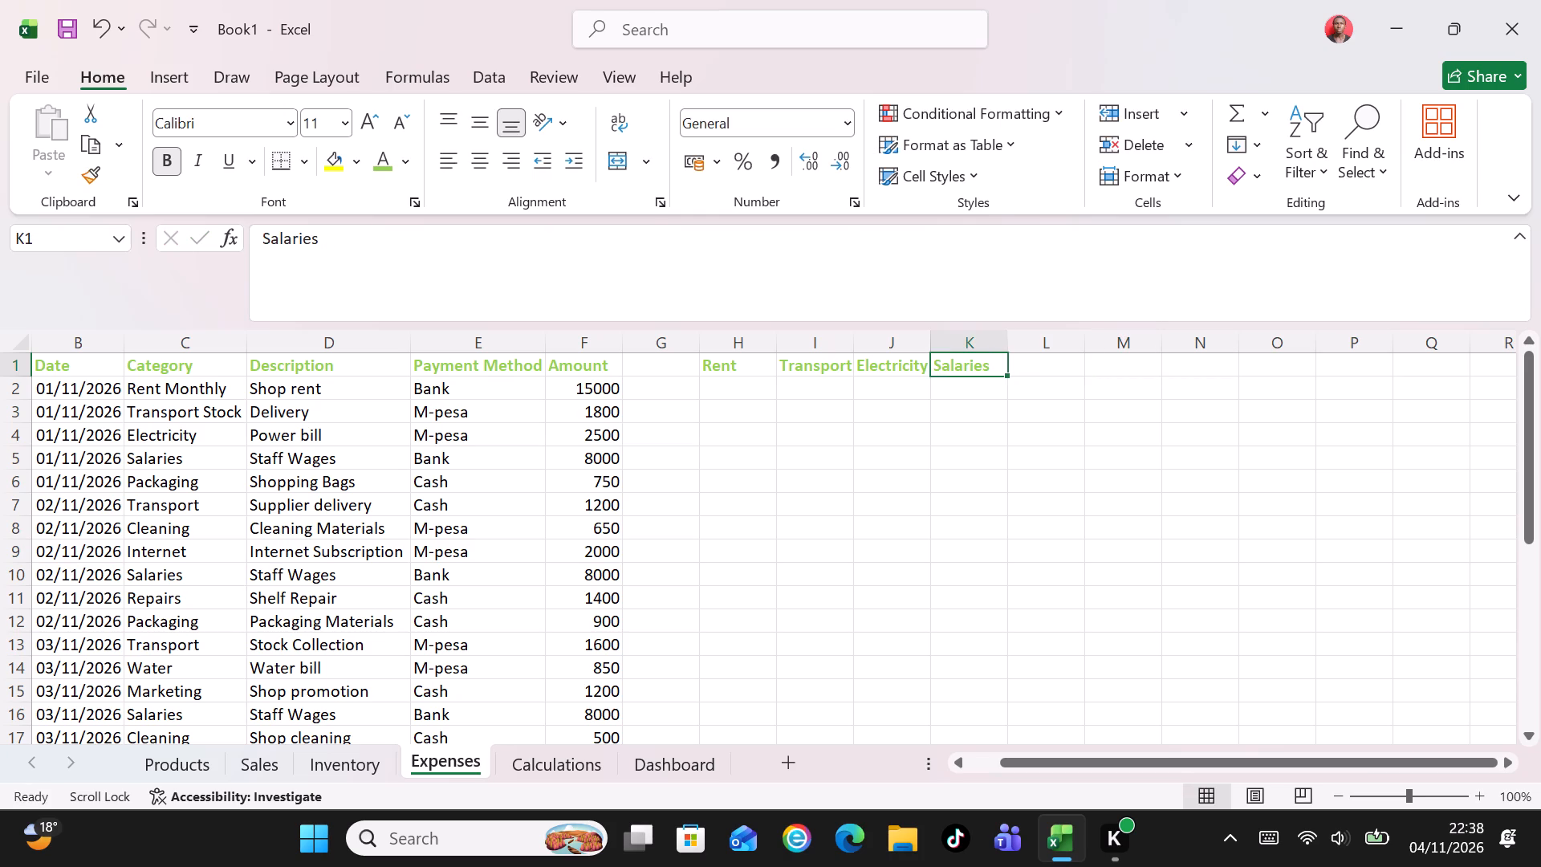
key("shift+Tab")
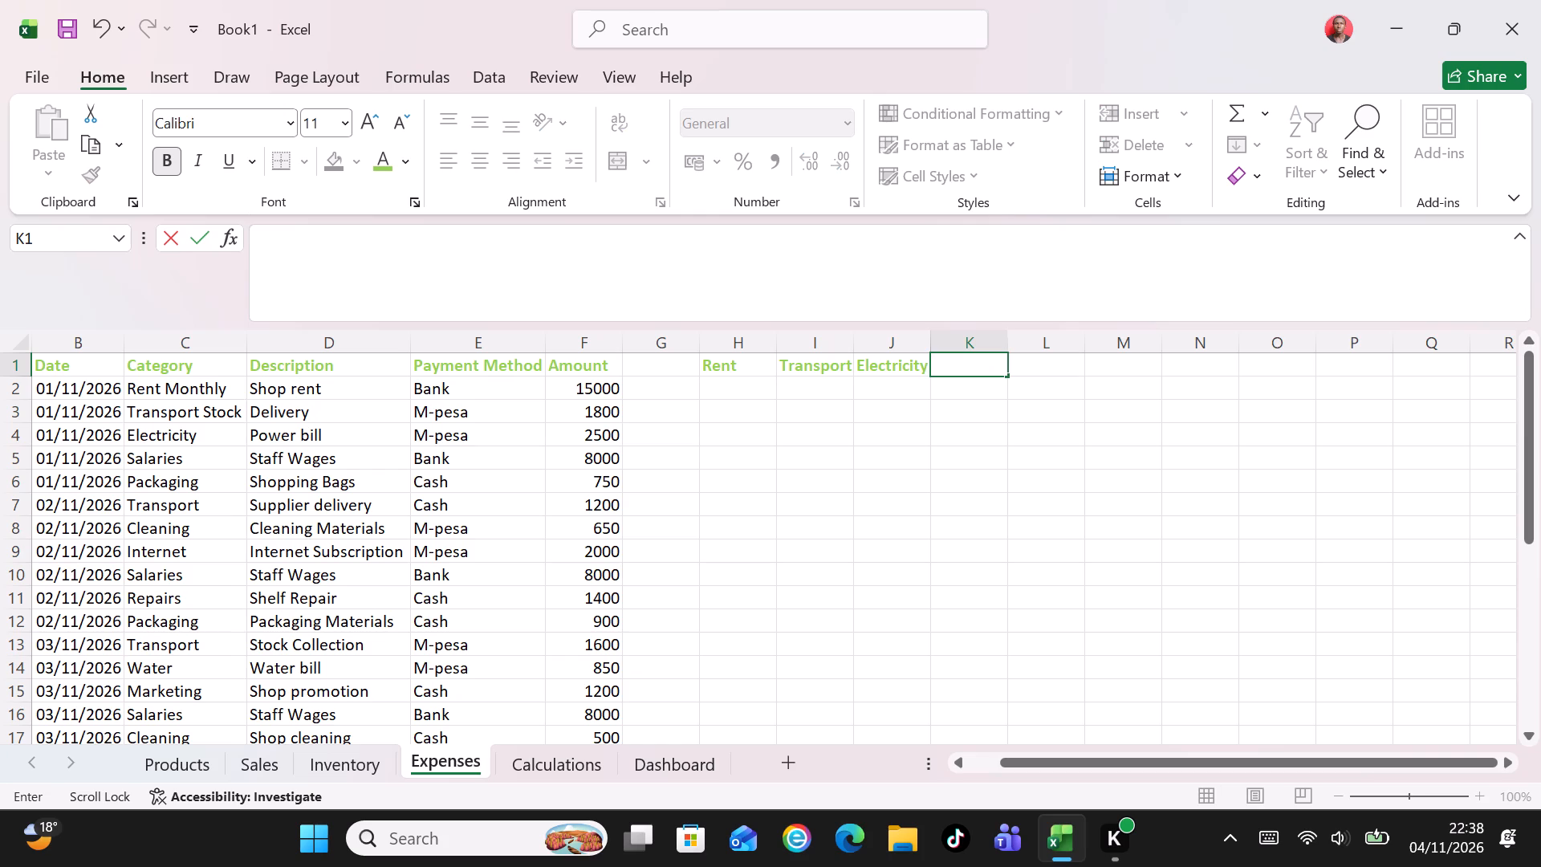
key("BackSpace")
key("shift+Tab")
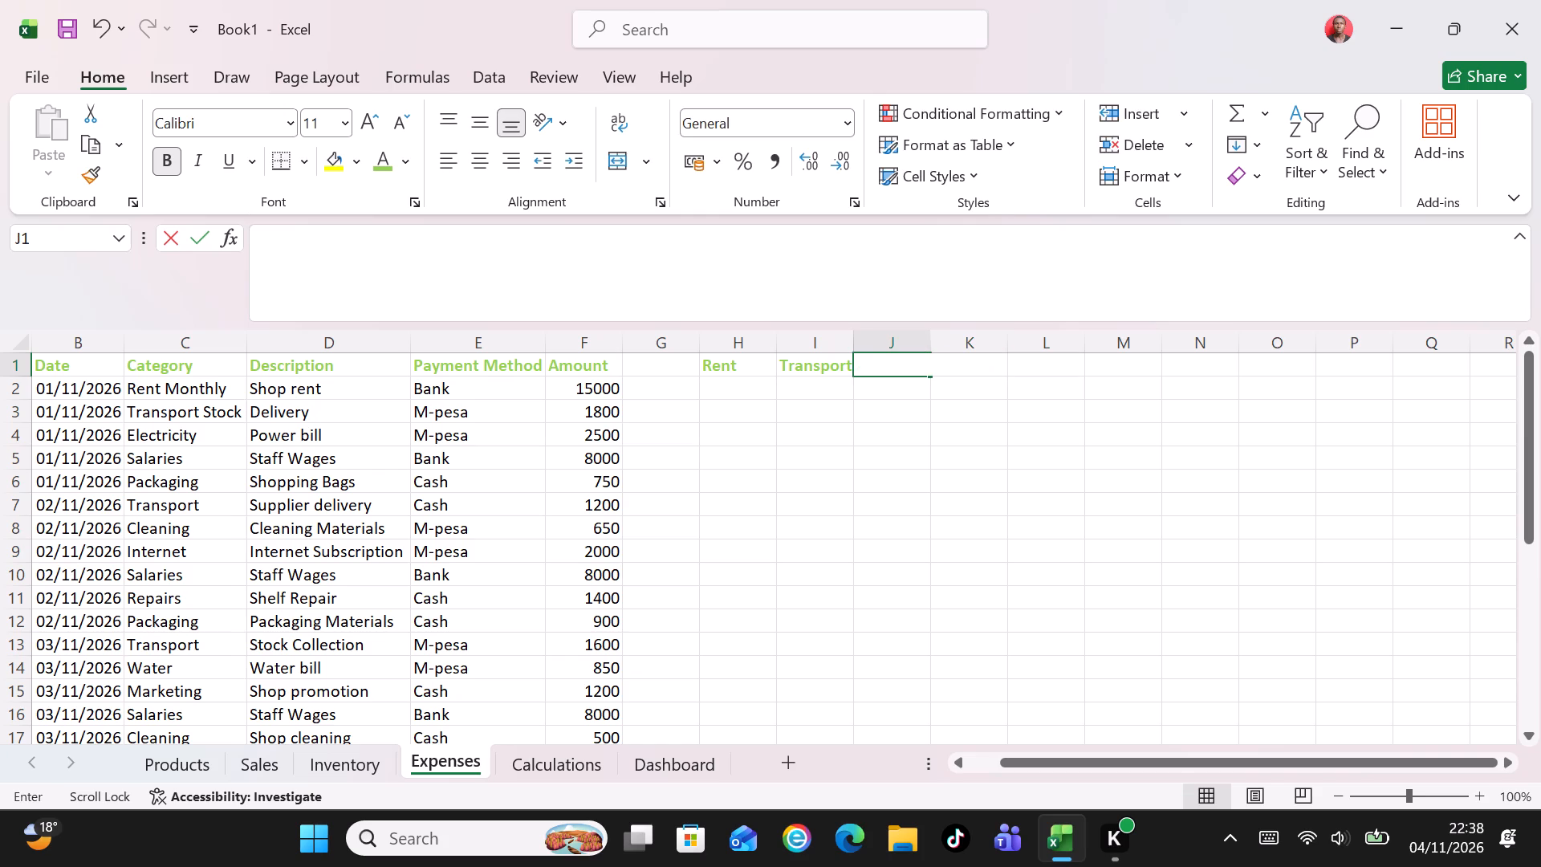
key("BackSpace")
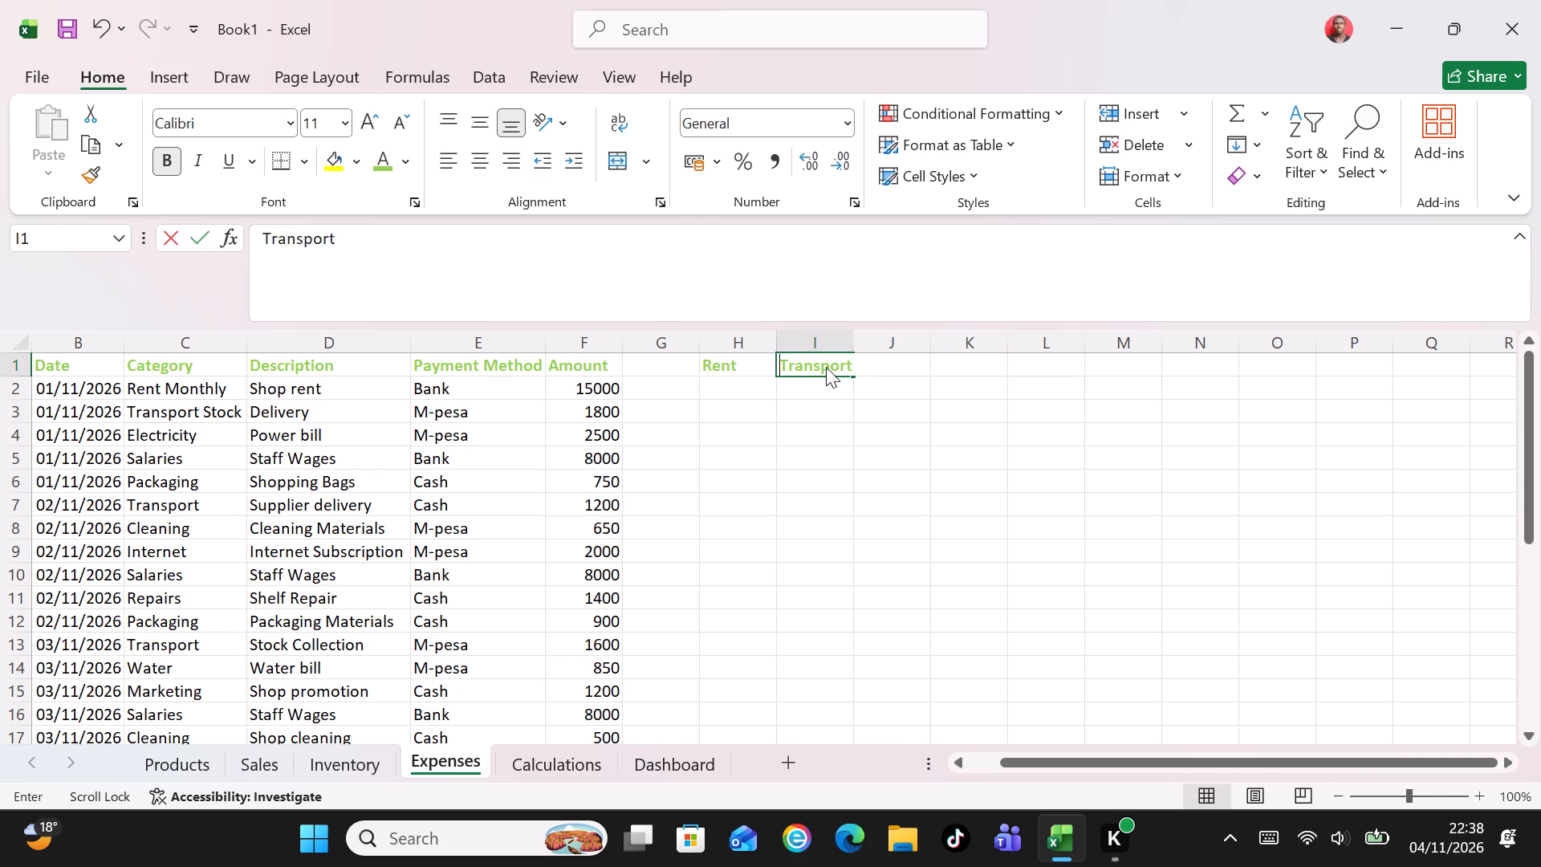
key("shift+Tab")
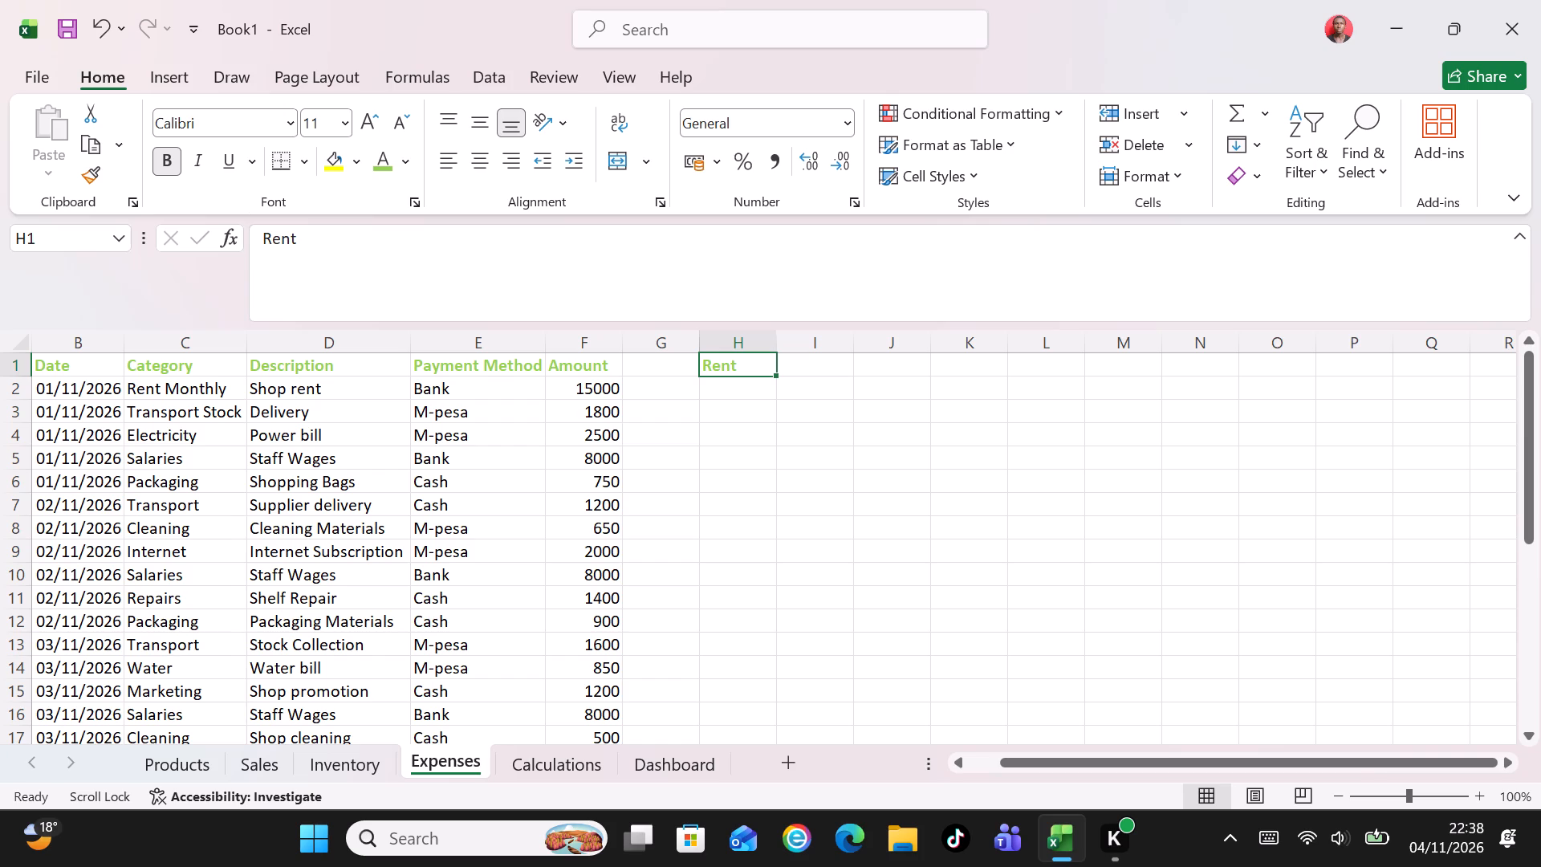
key("BackSpace")
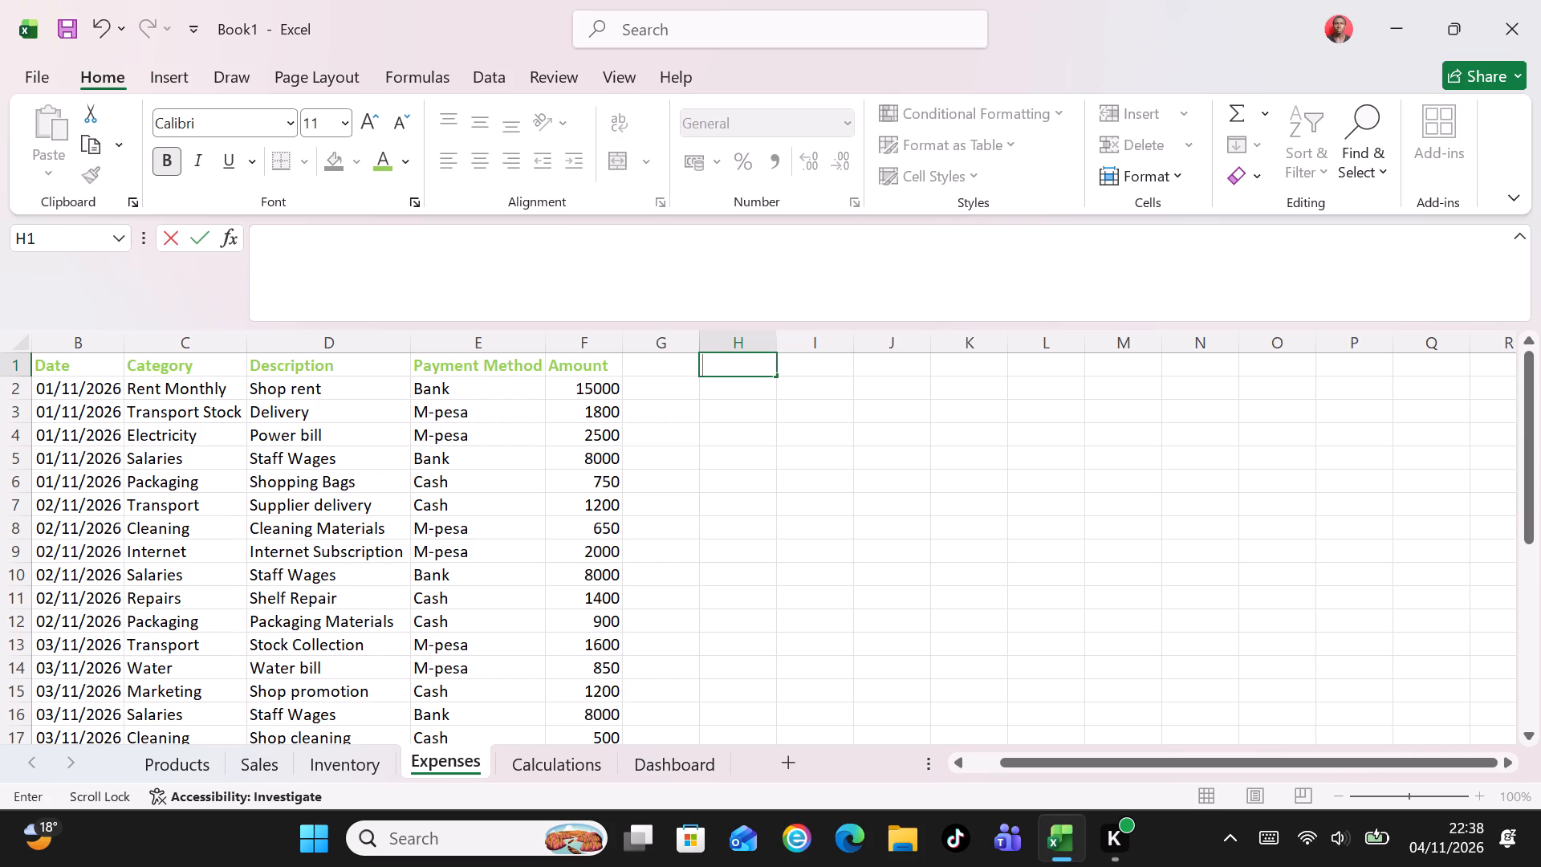
key("Return")
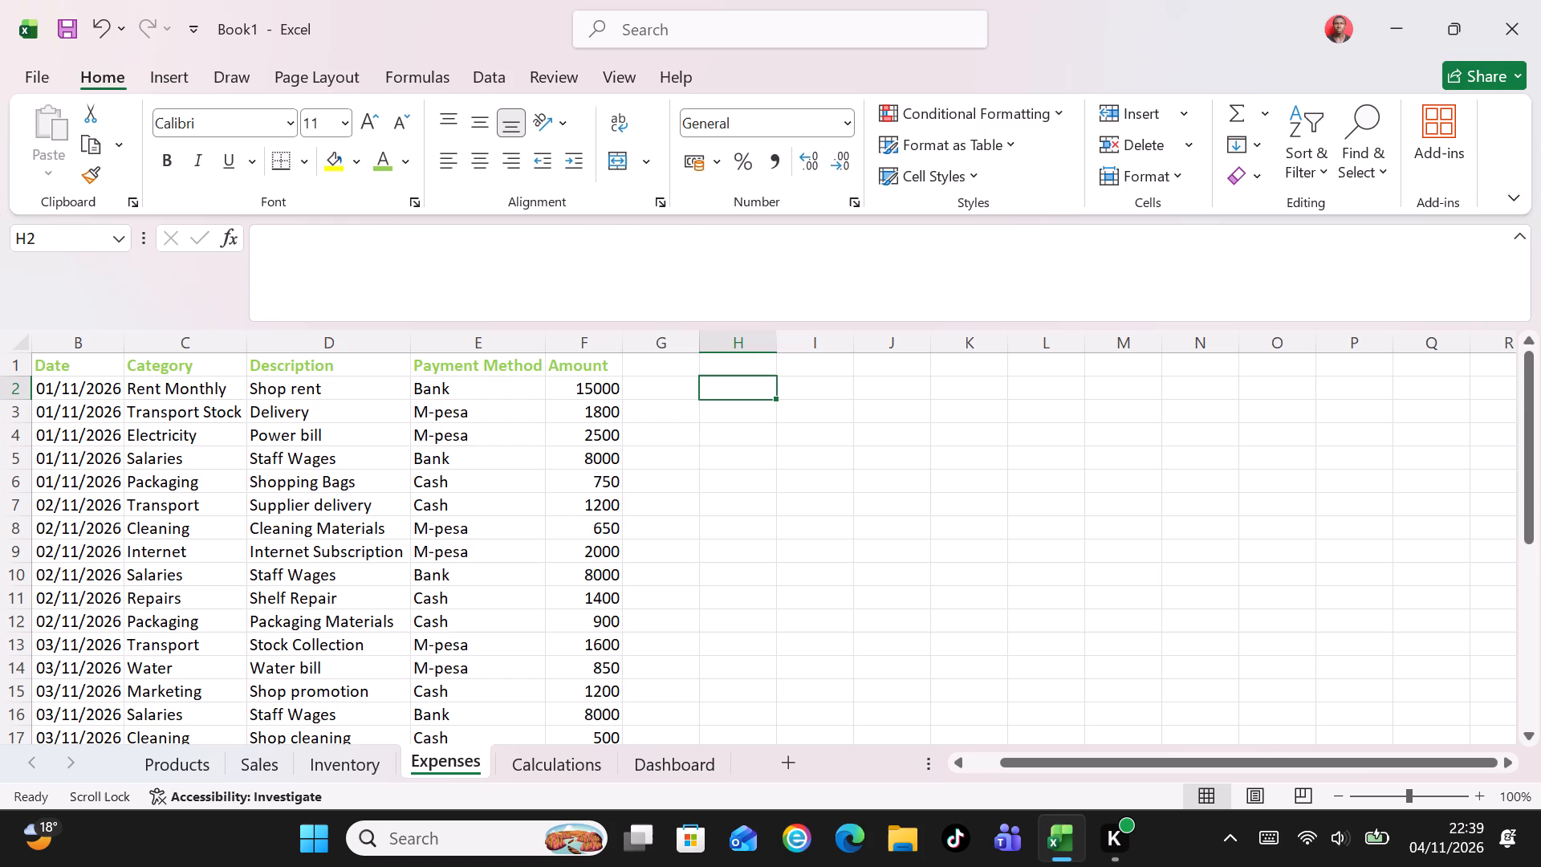
Enter the expense category labels Rent, Transport, Electricity, Salaries and Packaging down H2 to H6.
type("Re")
type("nt")
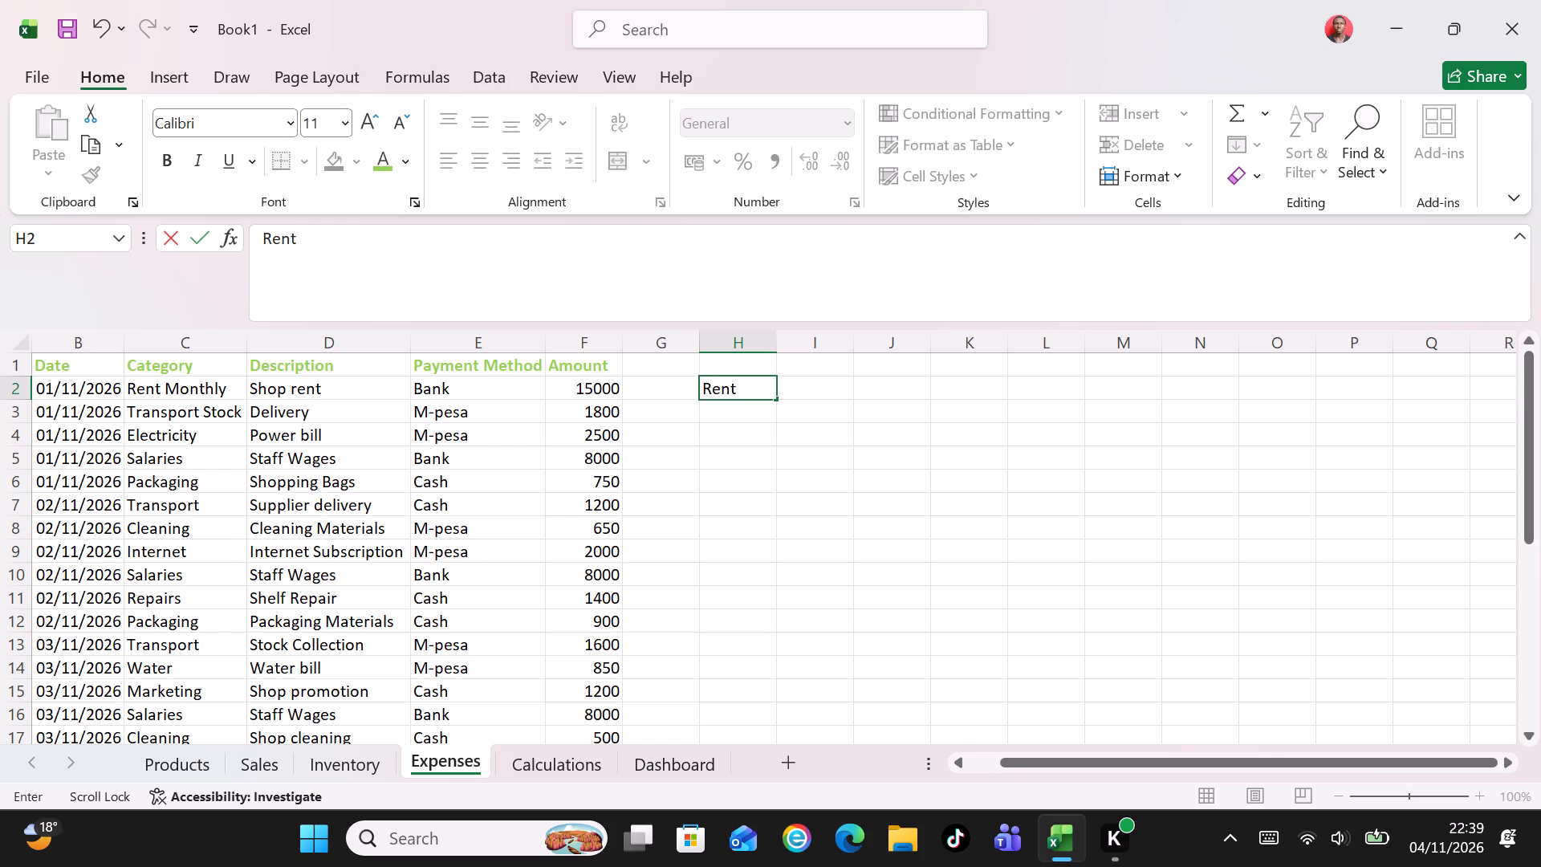
key("Return")
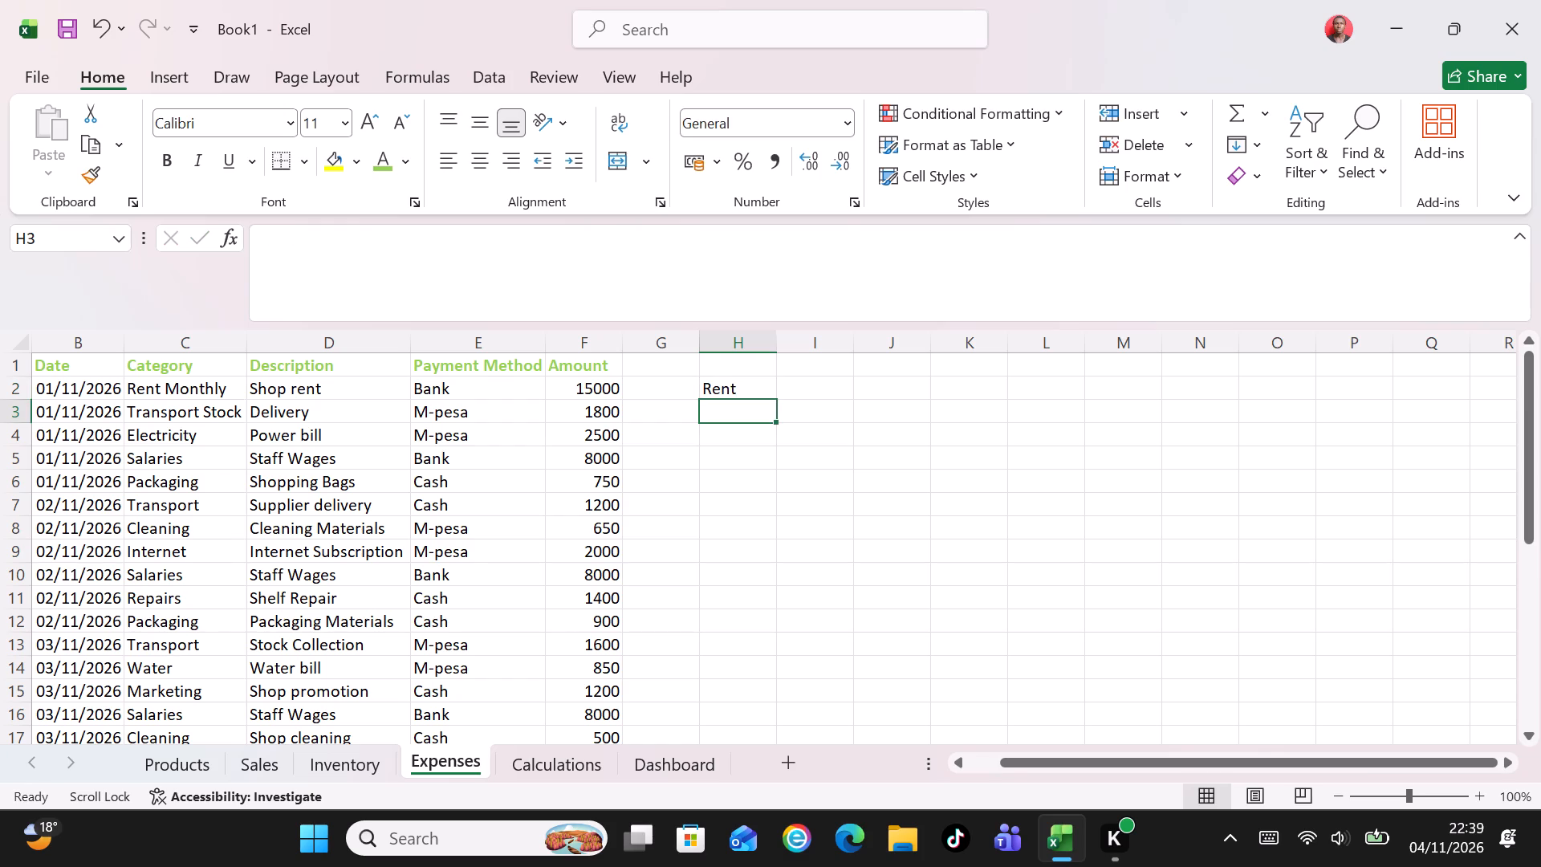
type("Transport")
key("Return")
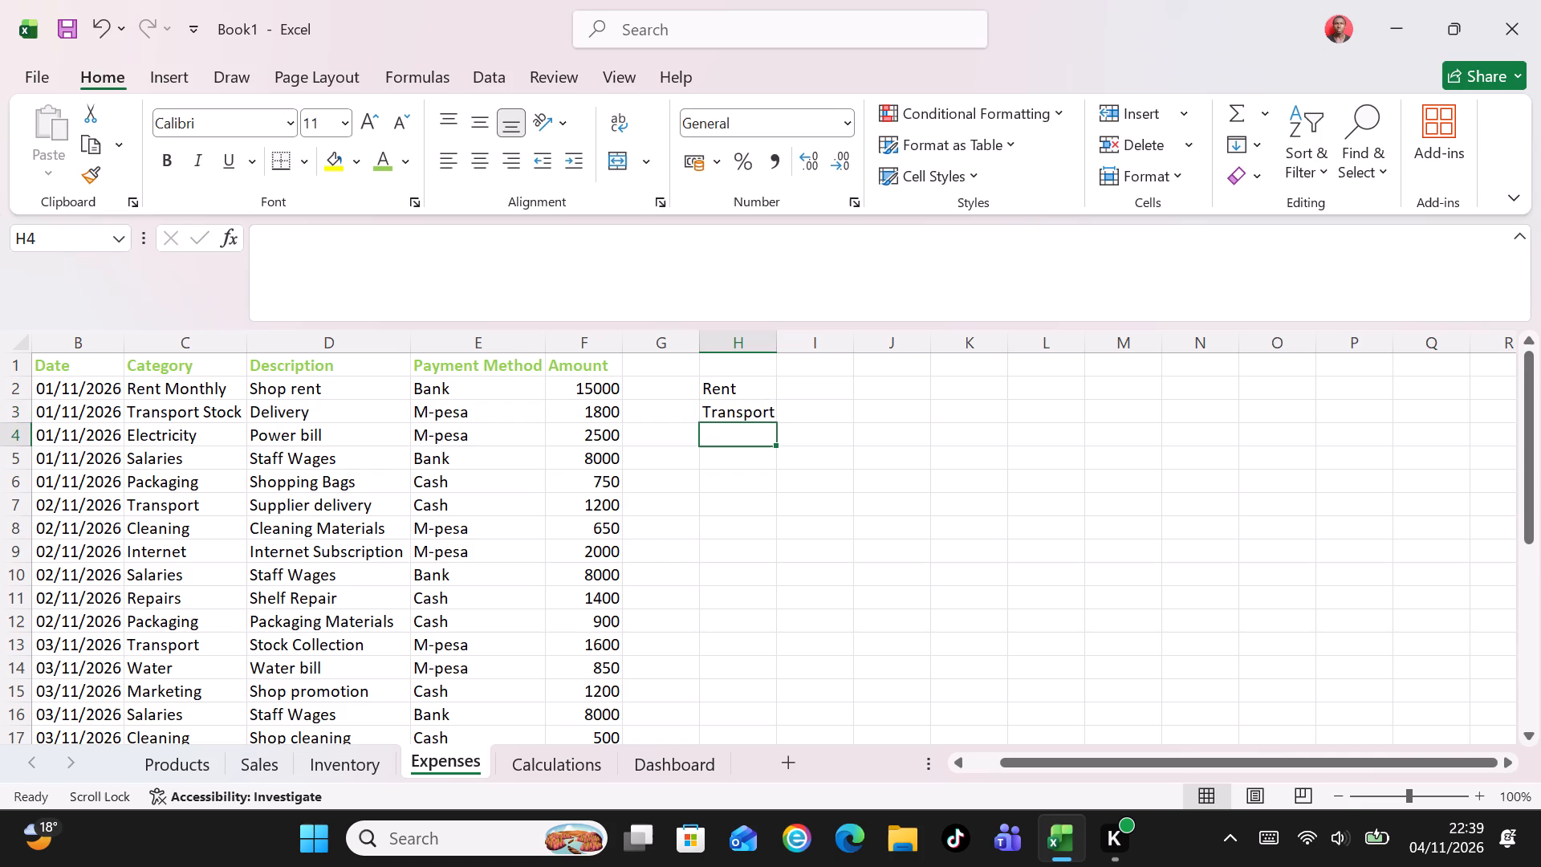
key("shift+e")
type("lec")
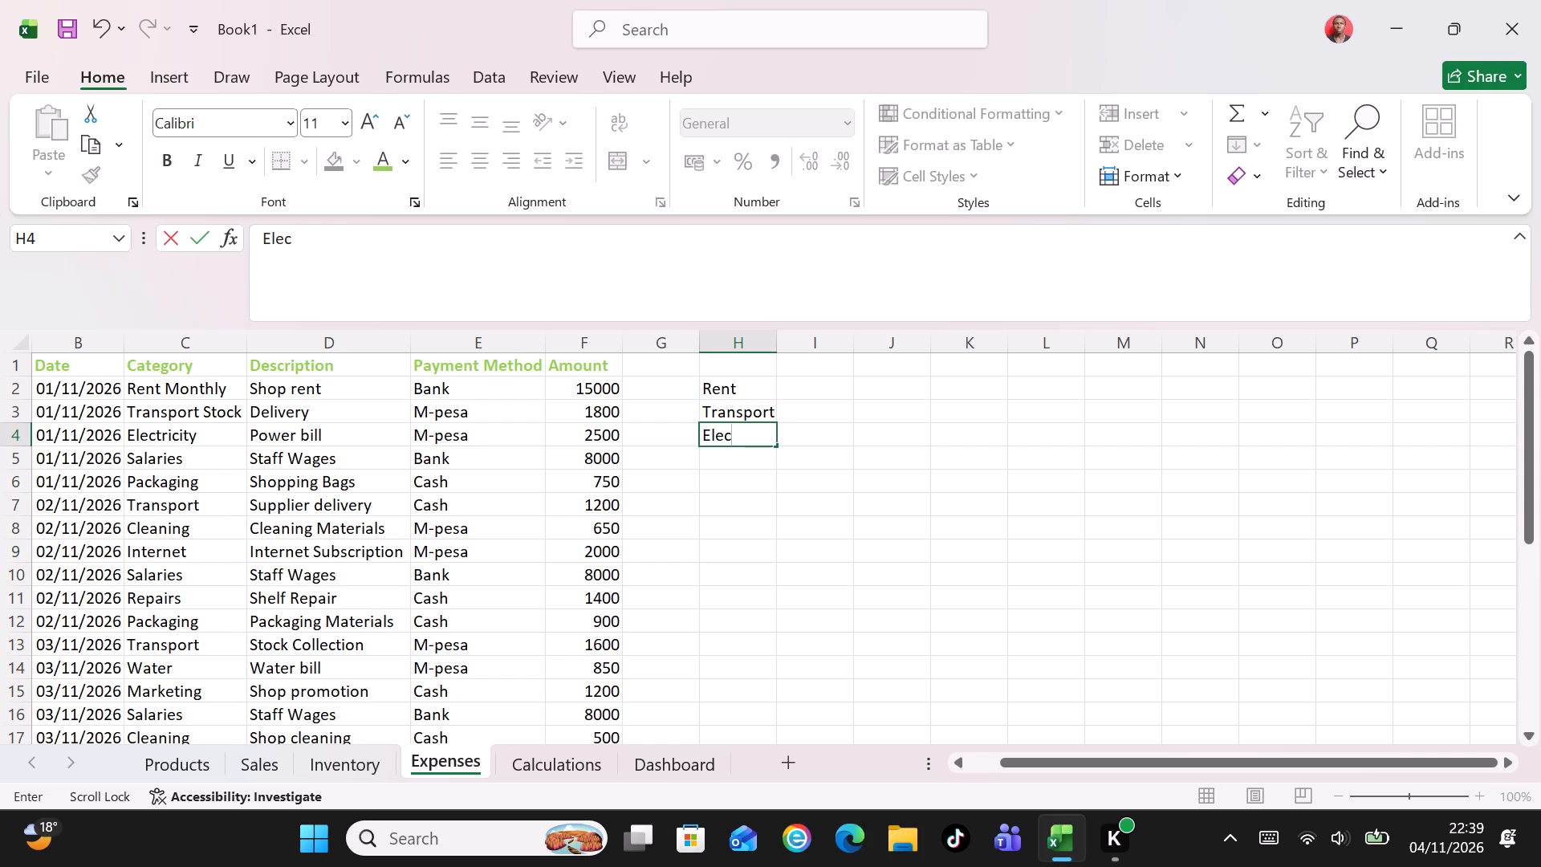
type("tricity")
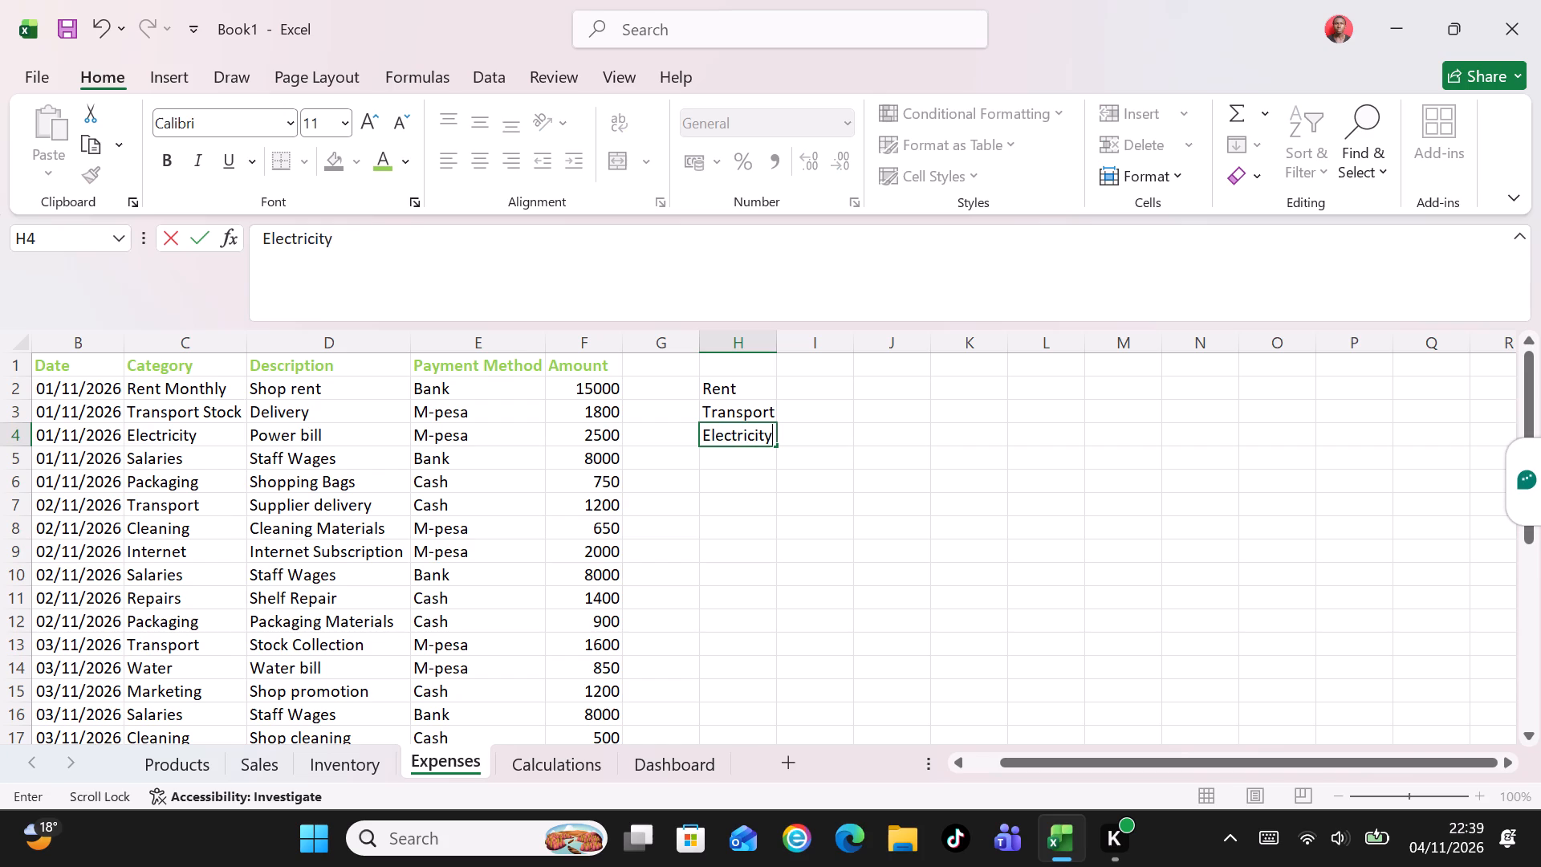
key("Return")
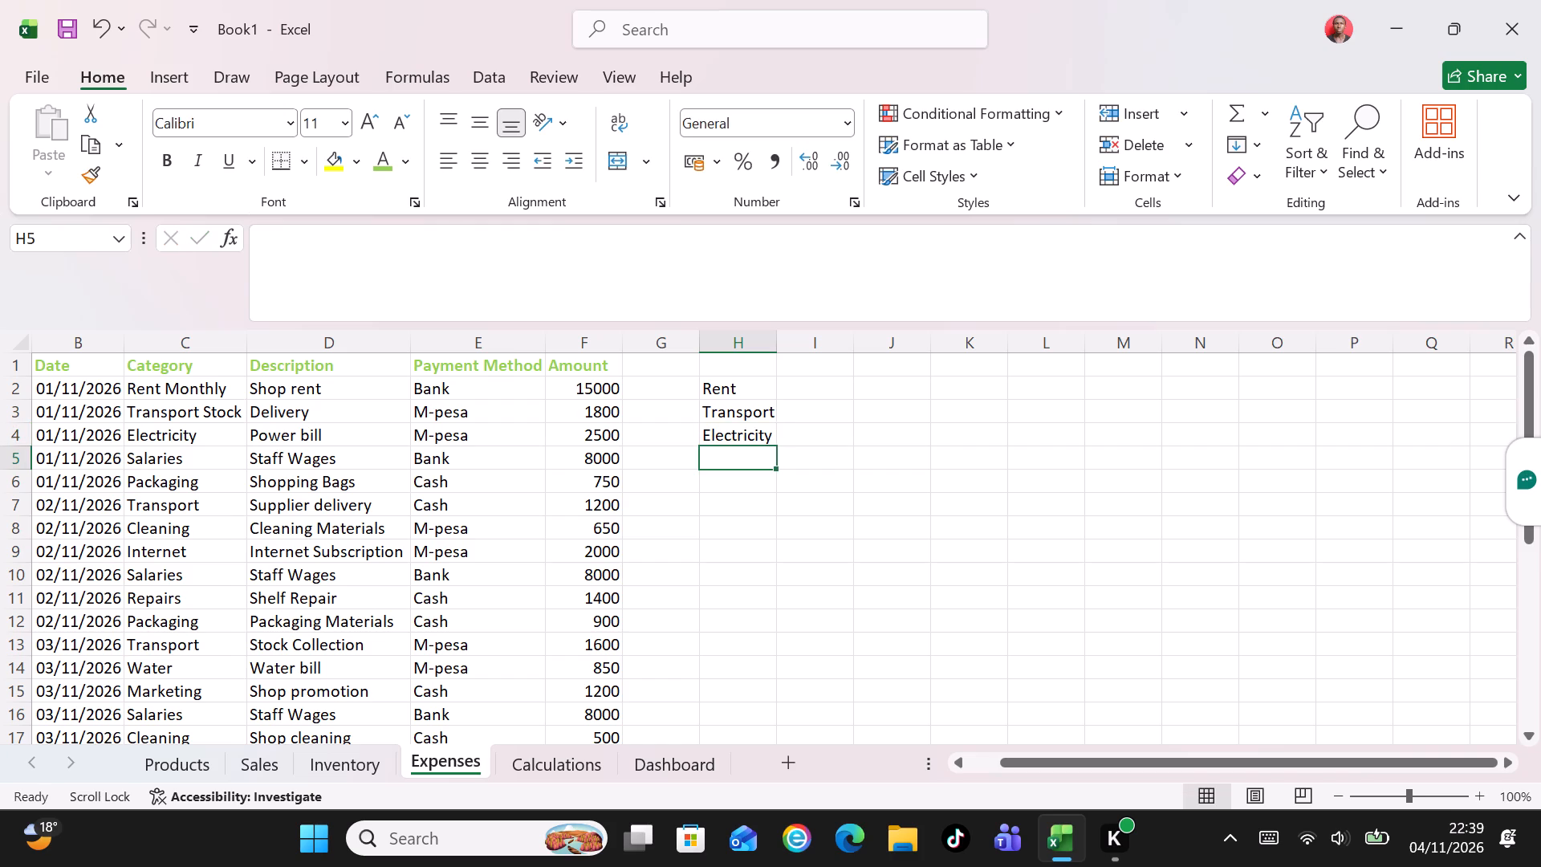
type("Salaries")
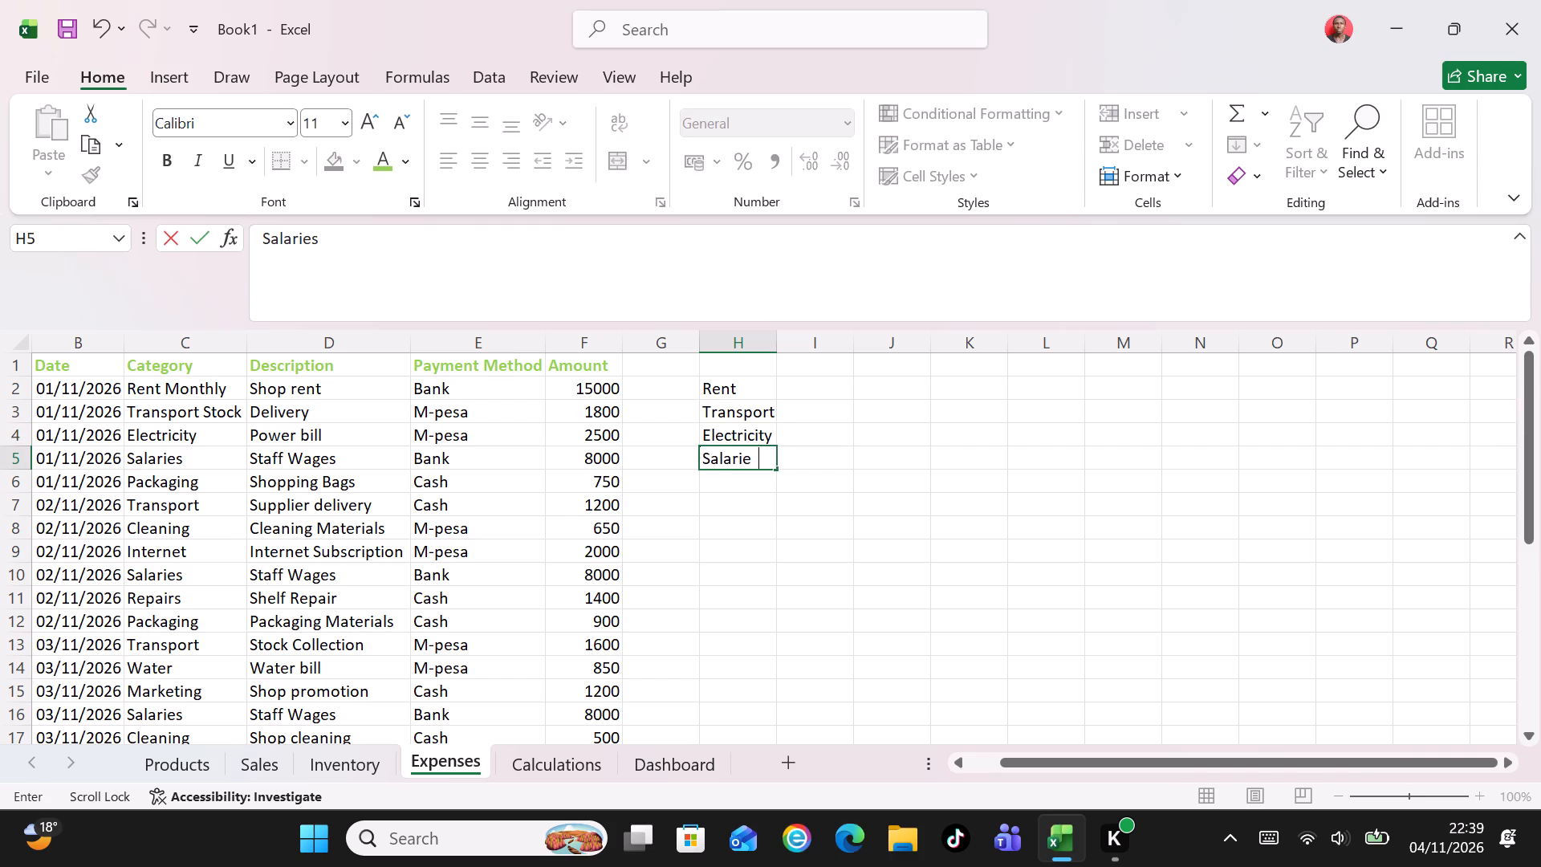
key("Return")
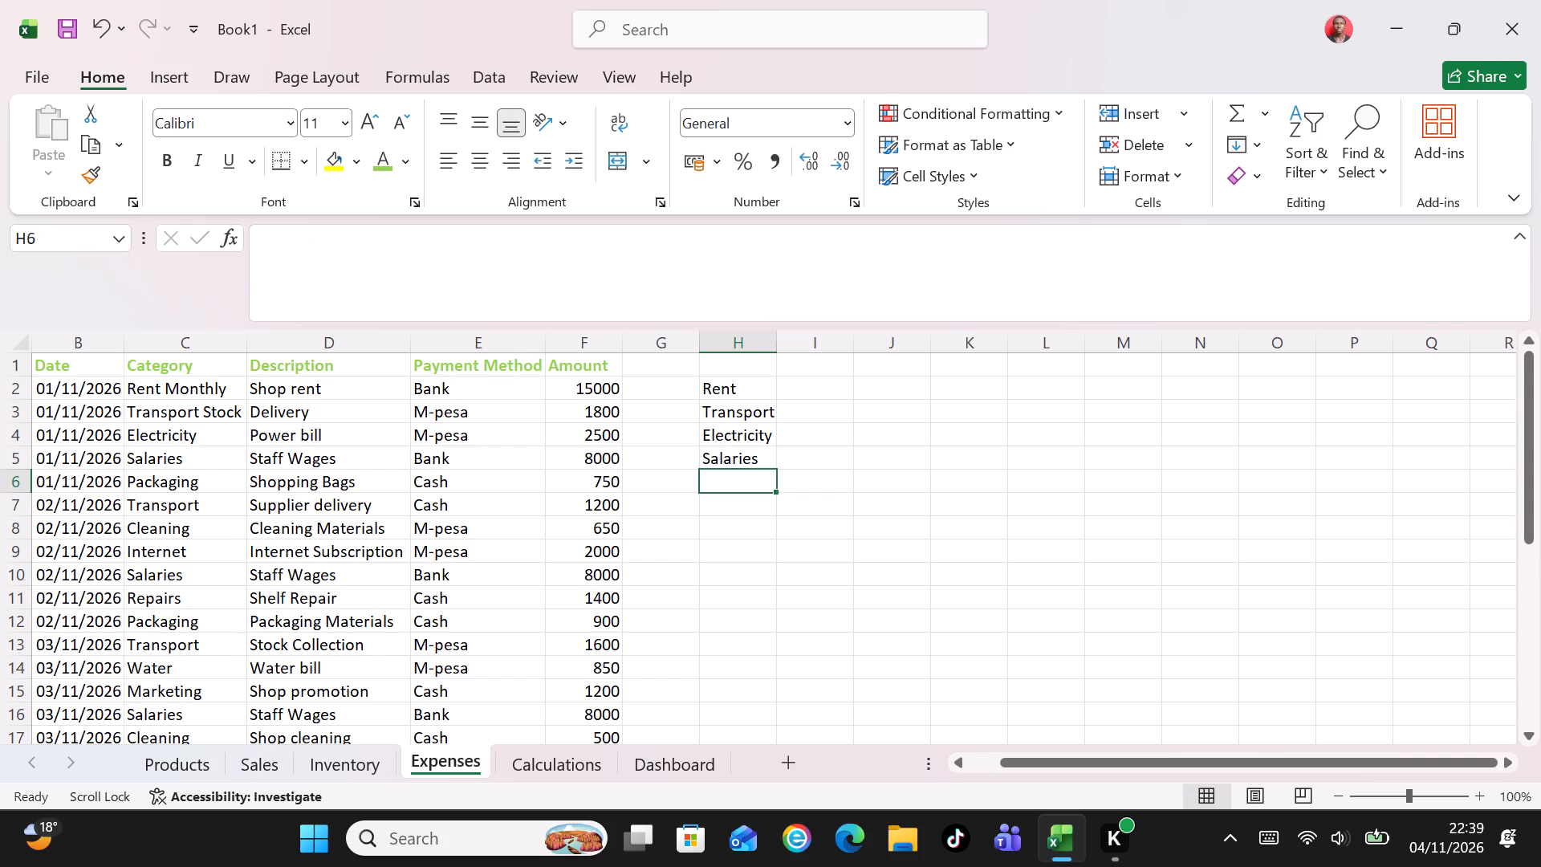
type("Packaging")
key("Return")
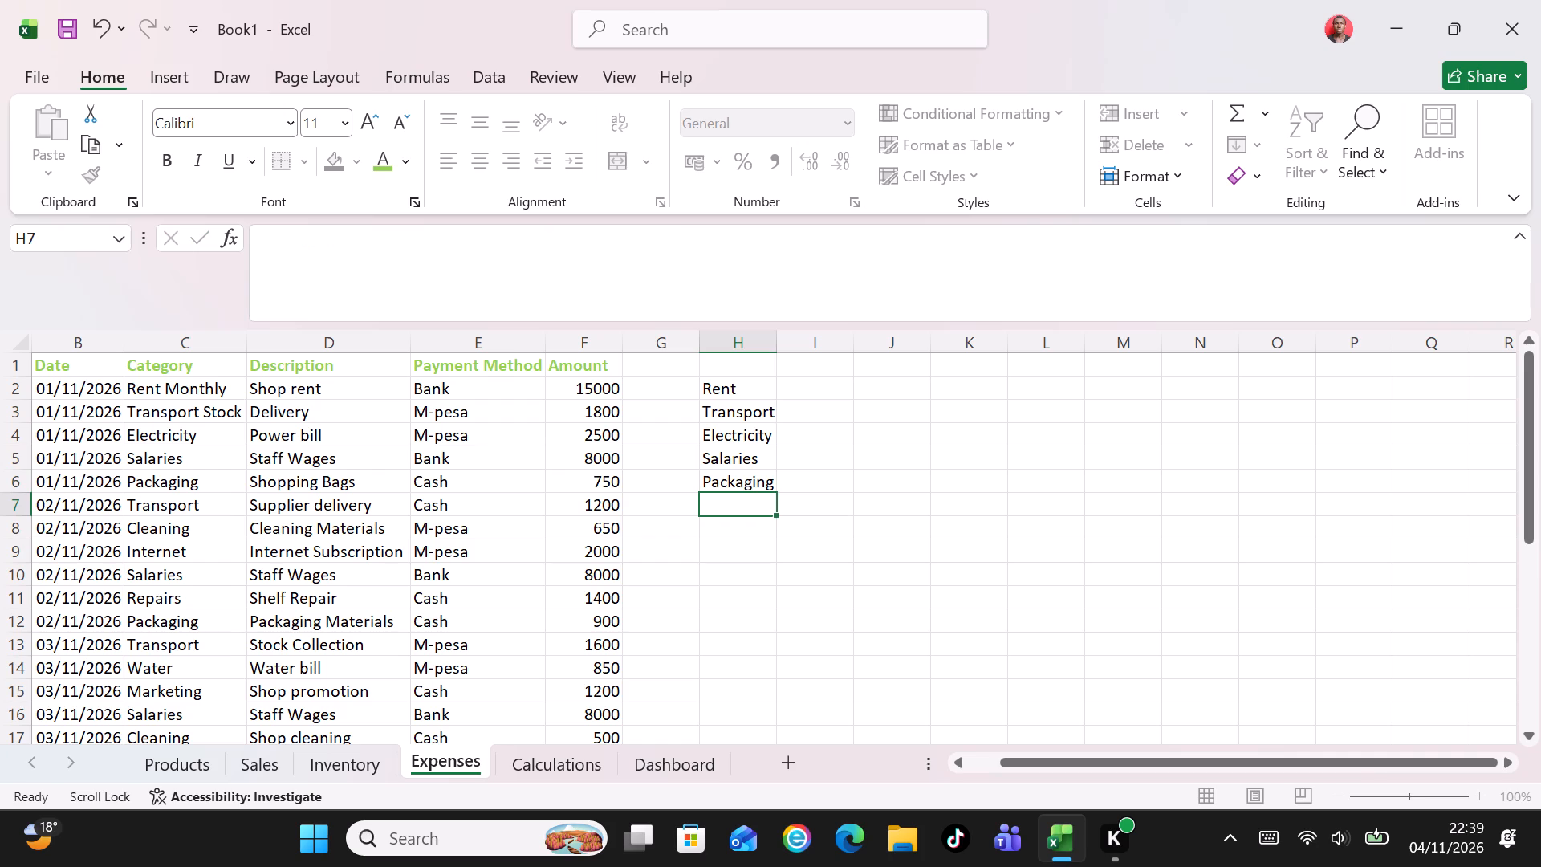
Enter the expense category labels Cleaning, Interest and Repairs down H7 to H9.
type("VC")
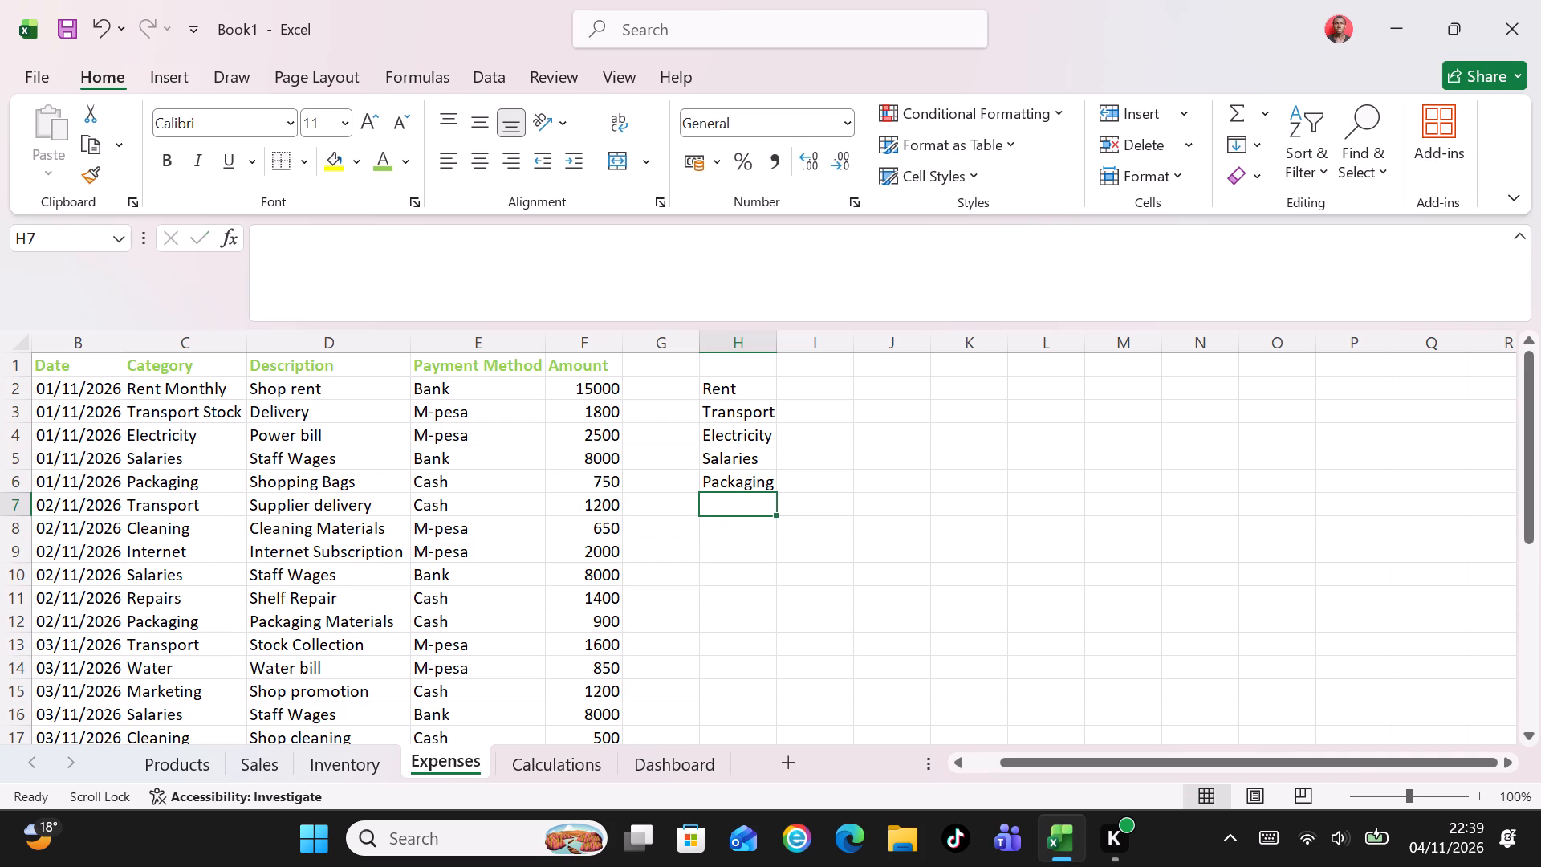
key("BackSpace")
key("BackSpace")
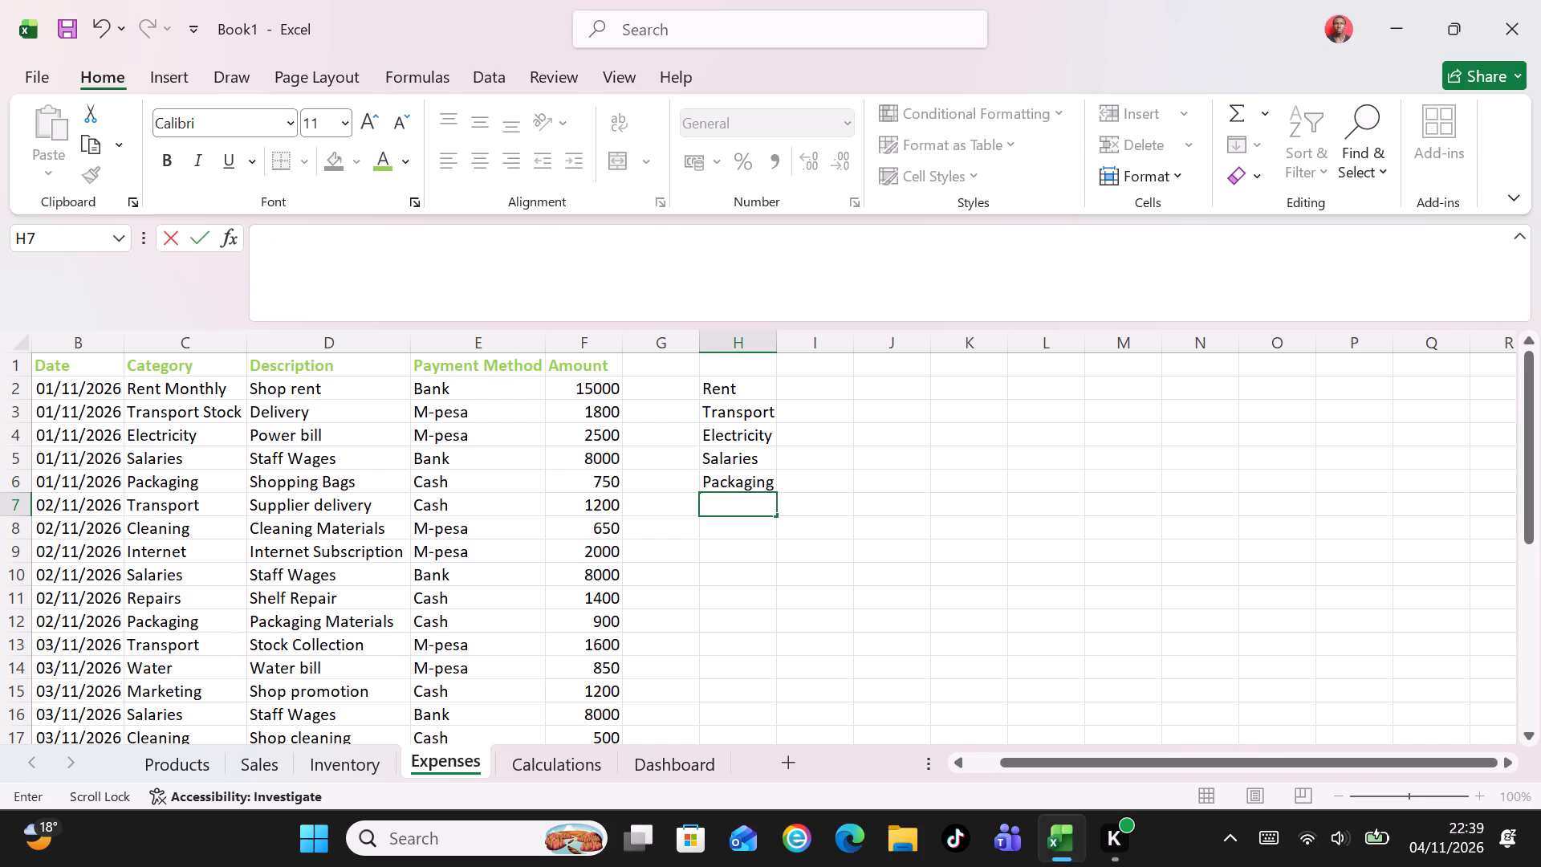
key("shift+c")
type("leaning")
key("Return")
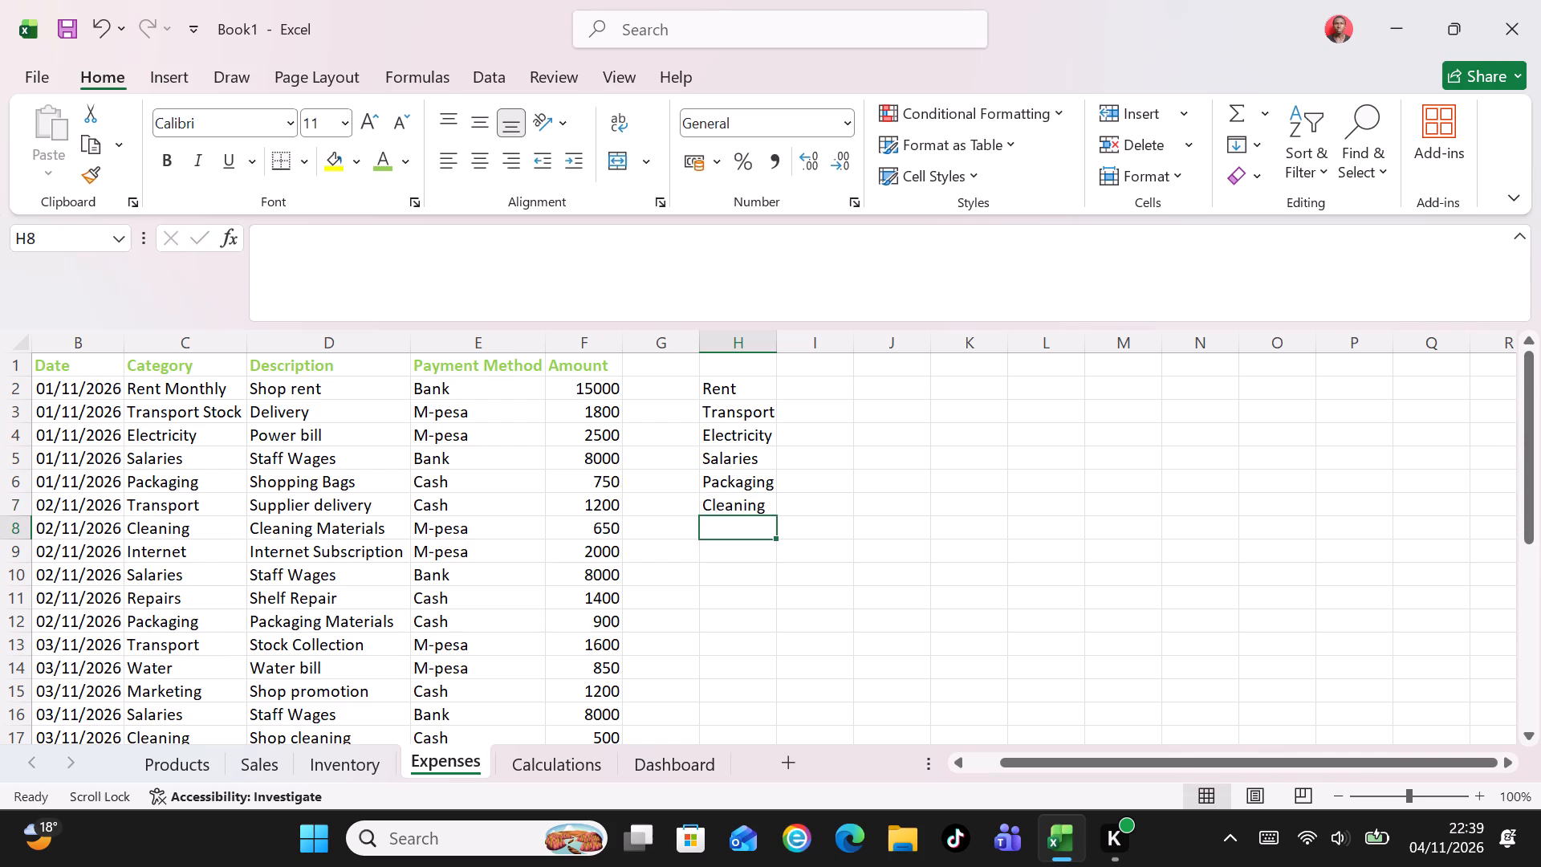
key("shift+i")
type("nterest")
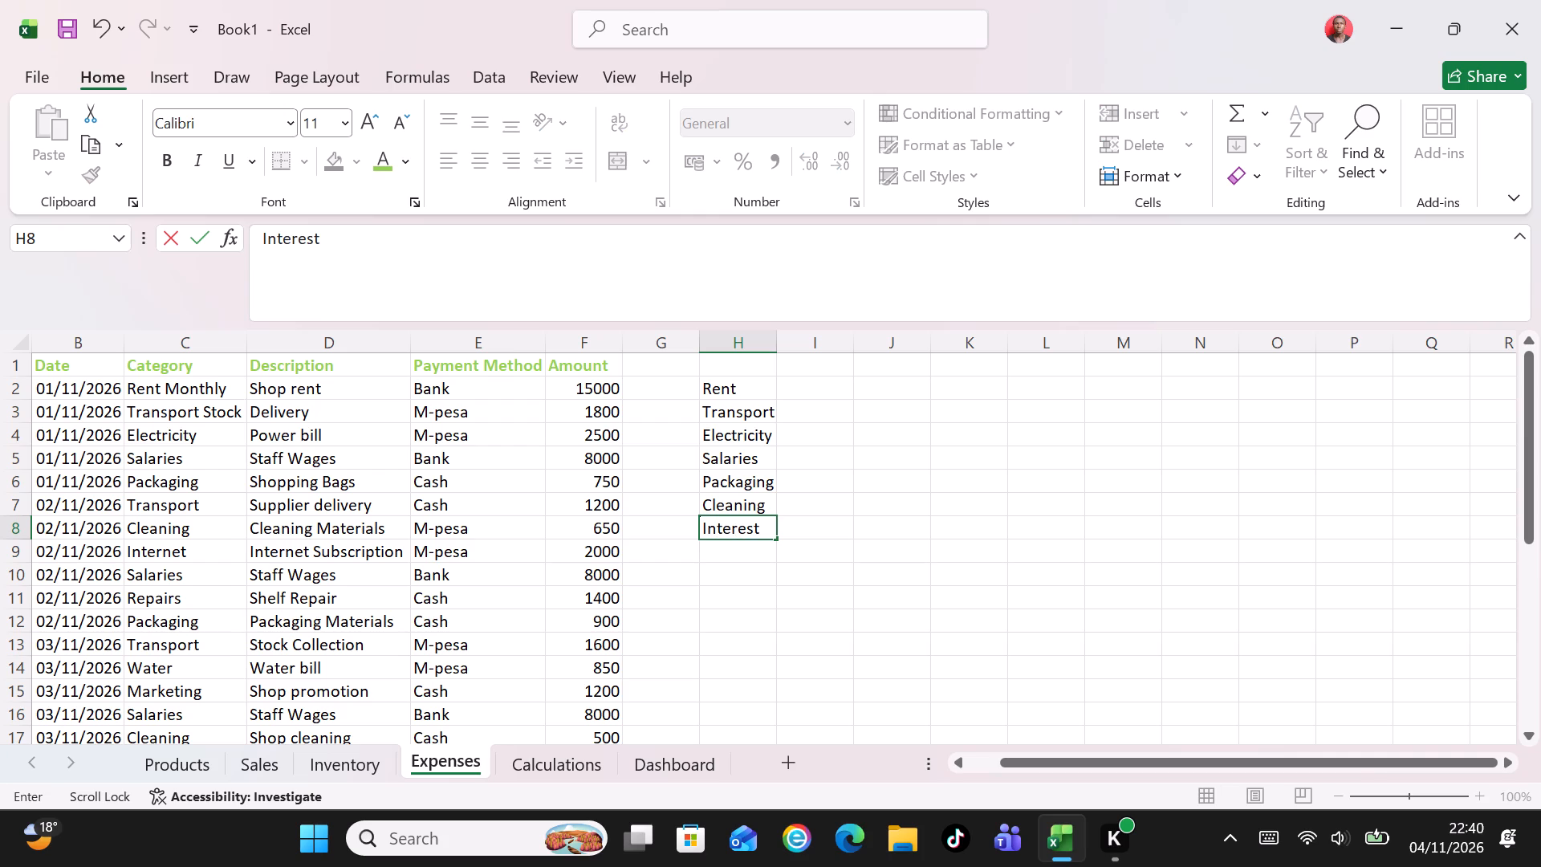
key("Return")
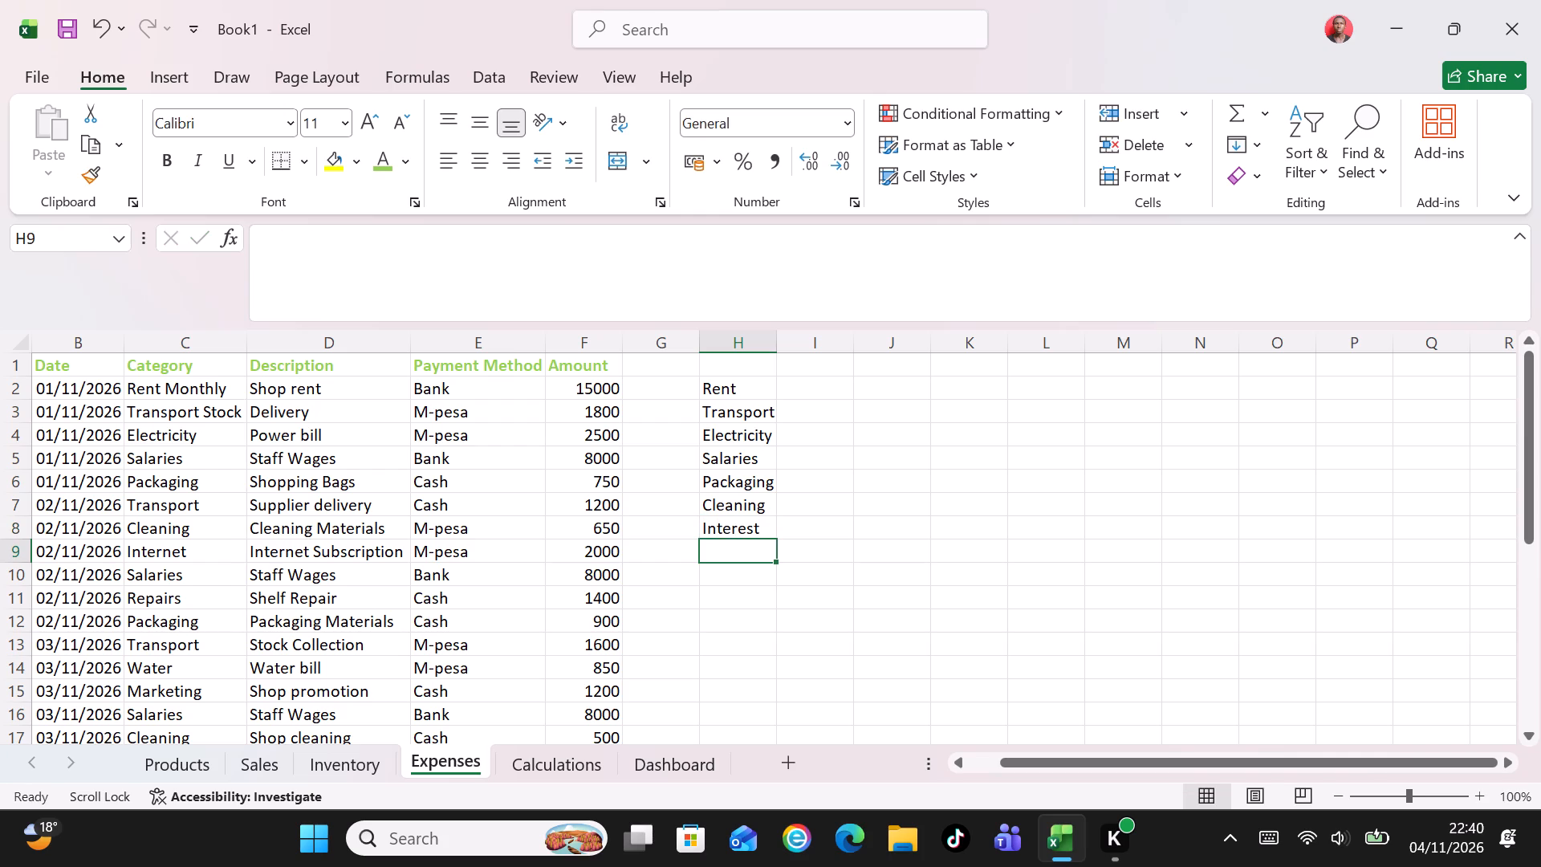
type("RE")
key("BackSpace")
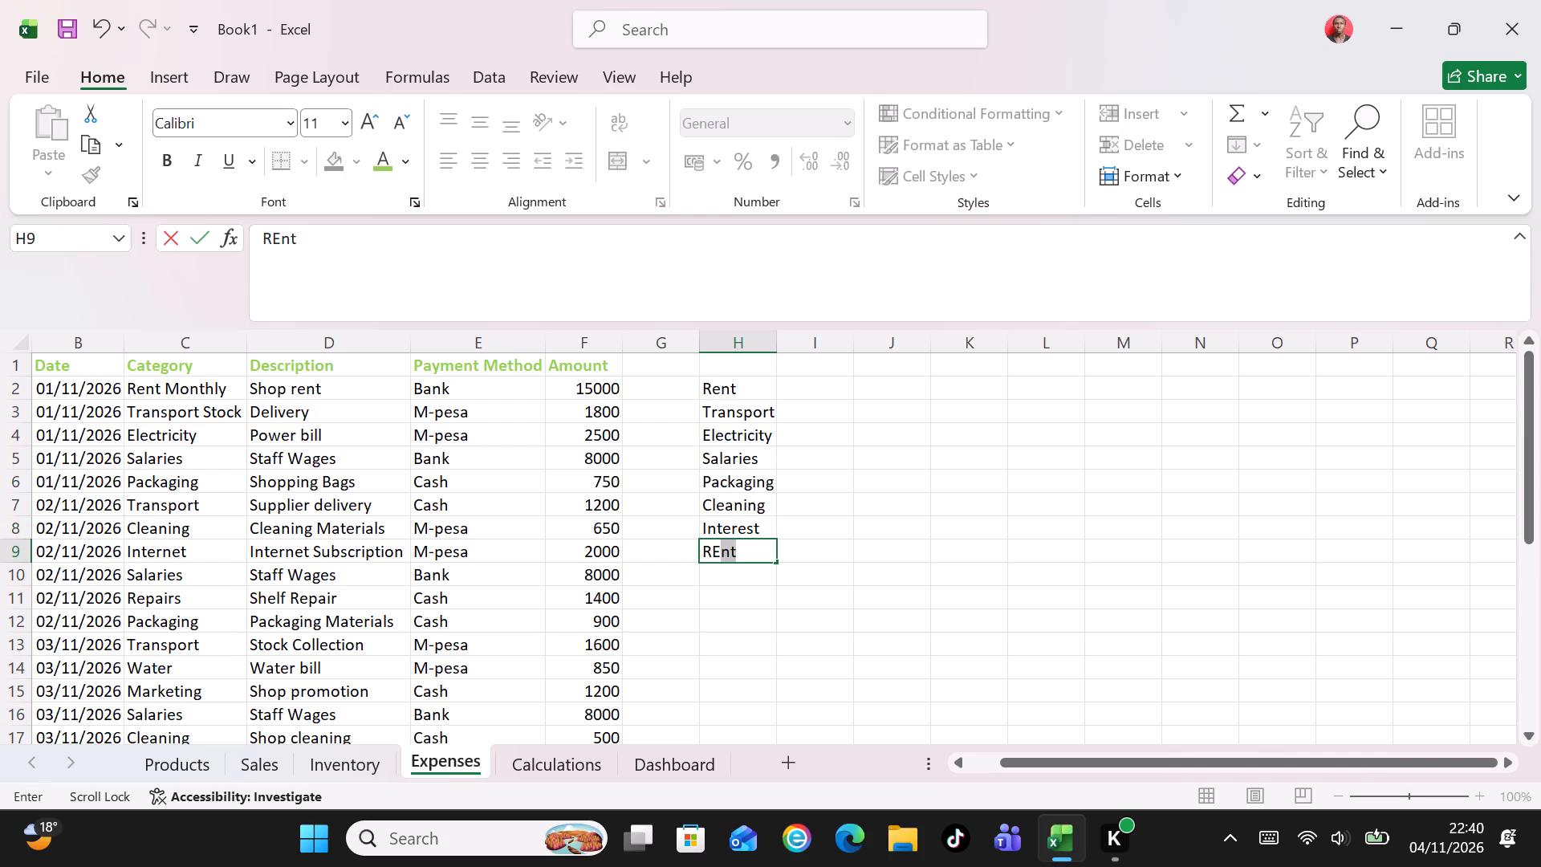
key("BackSpace")
type("epairs")
key("Return")
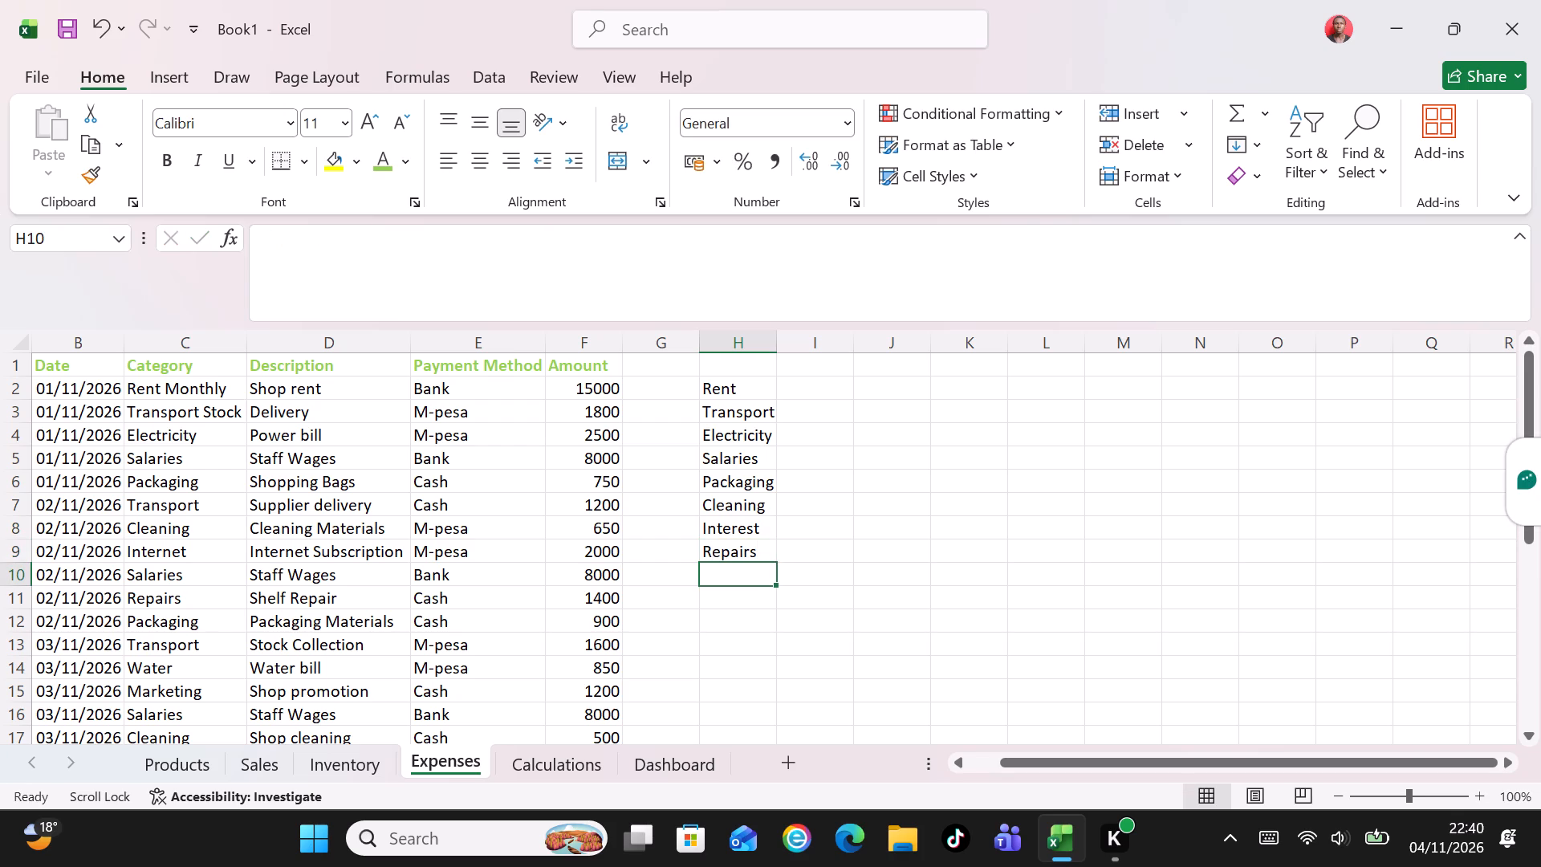
Enter the expense category label Marketing in H10.
type("Mar")
type("ket")
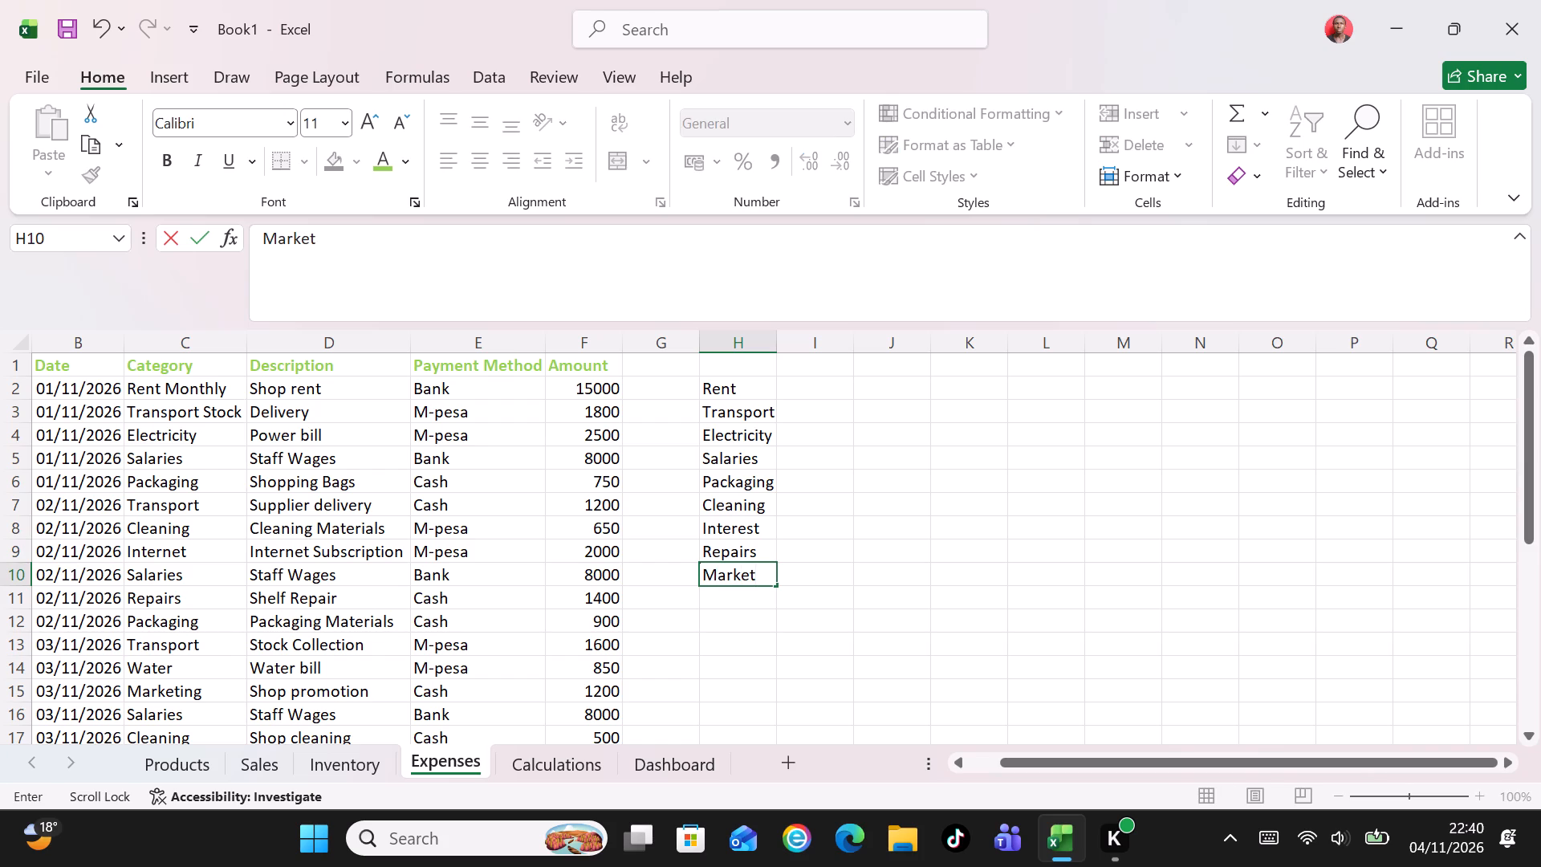
type("ing")
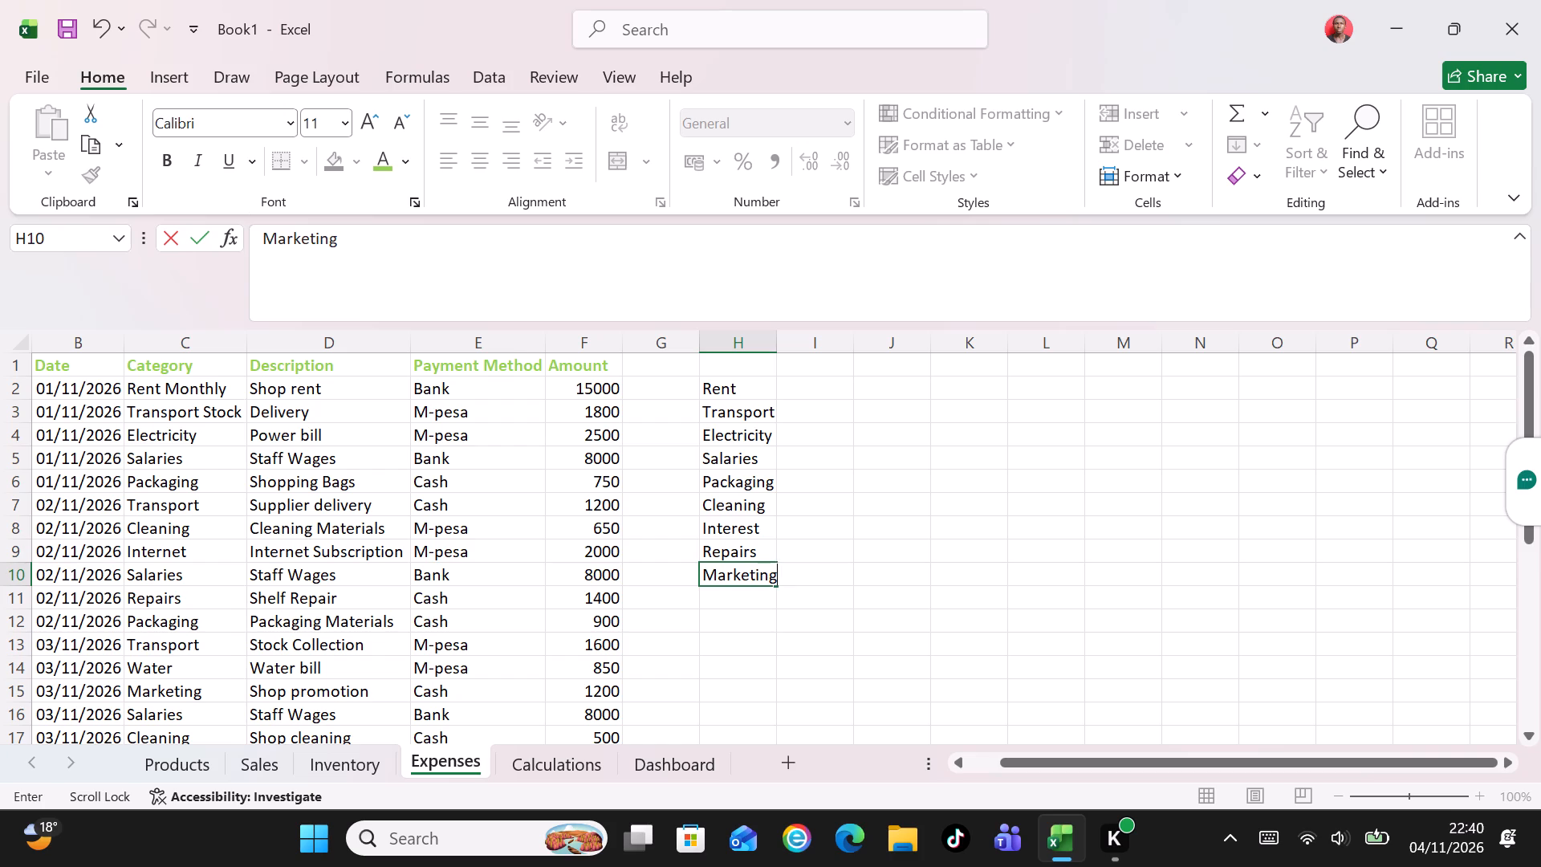
key("Return")
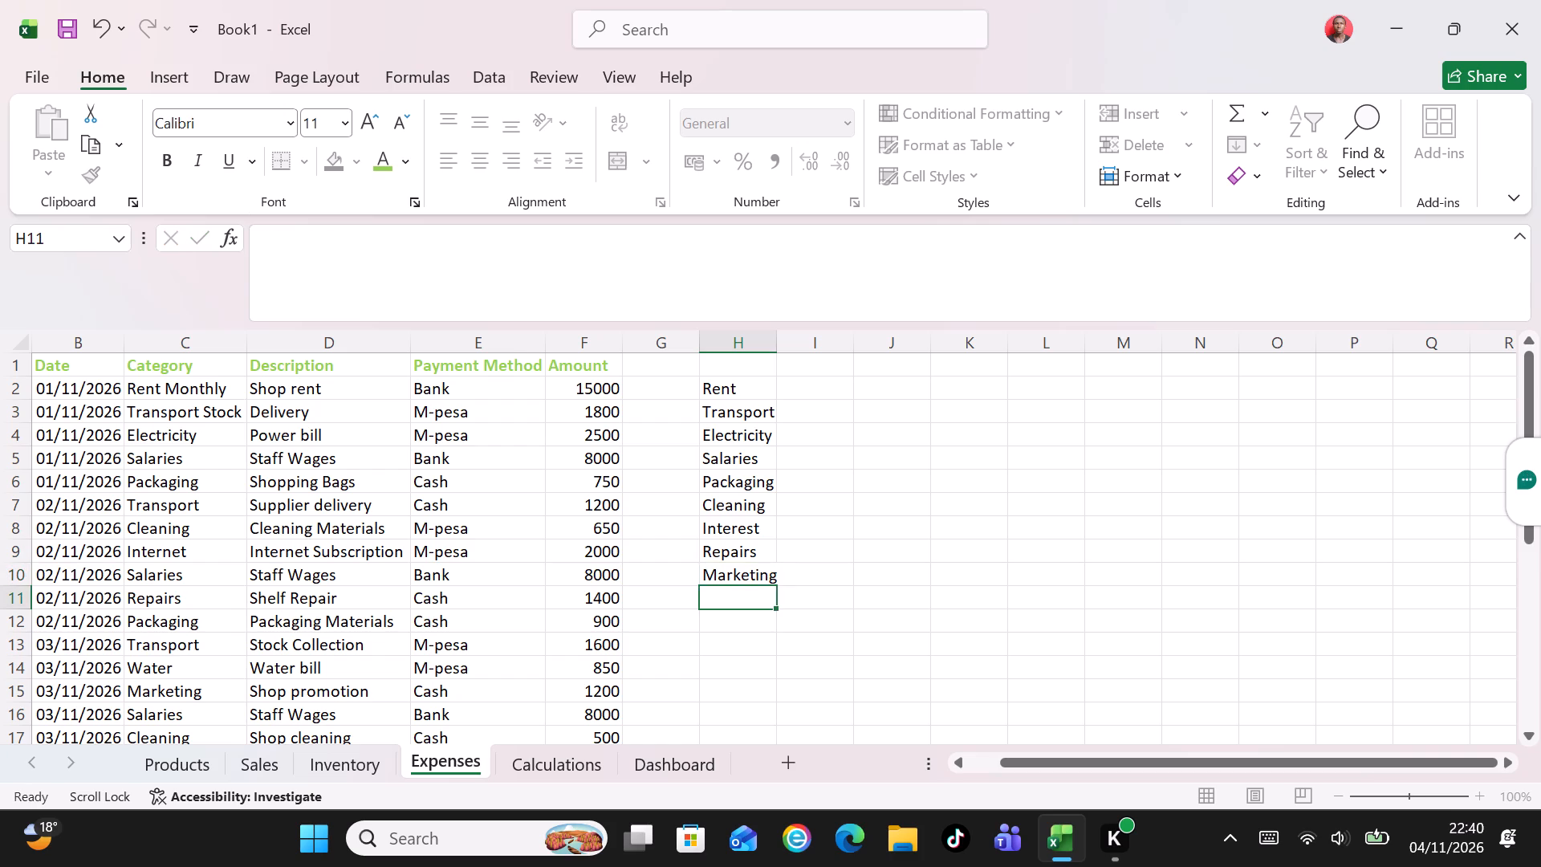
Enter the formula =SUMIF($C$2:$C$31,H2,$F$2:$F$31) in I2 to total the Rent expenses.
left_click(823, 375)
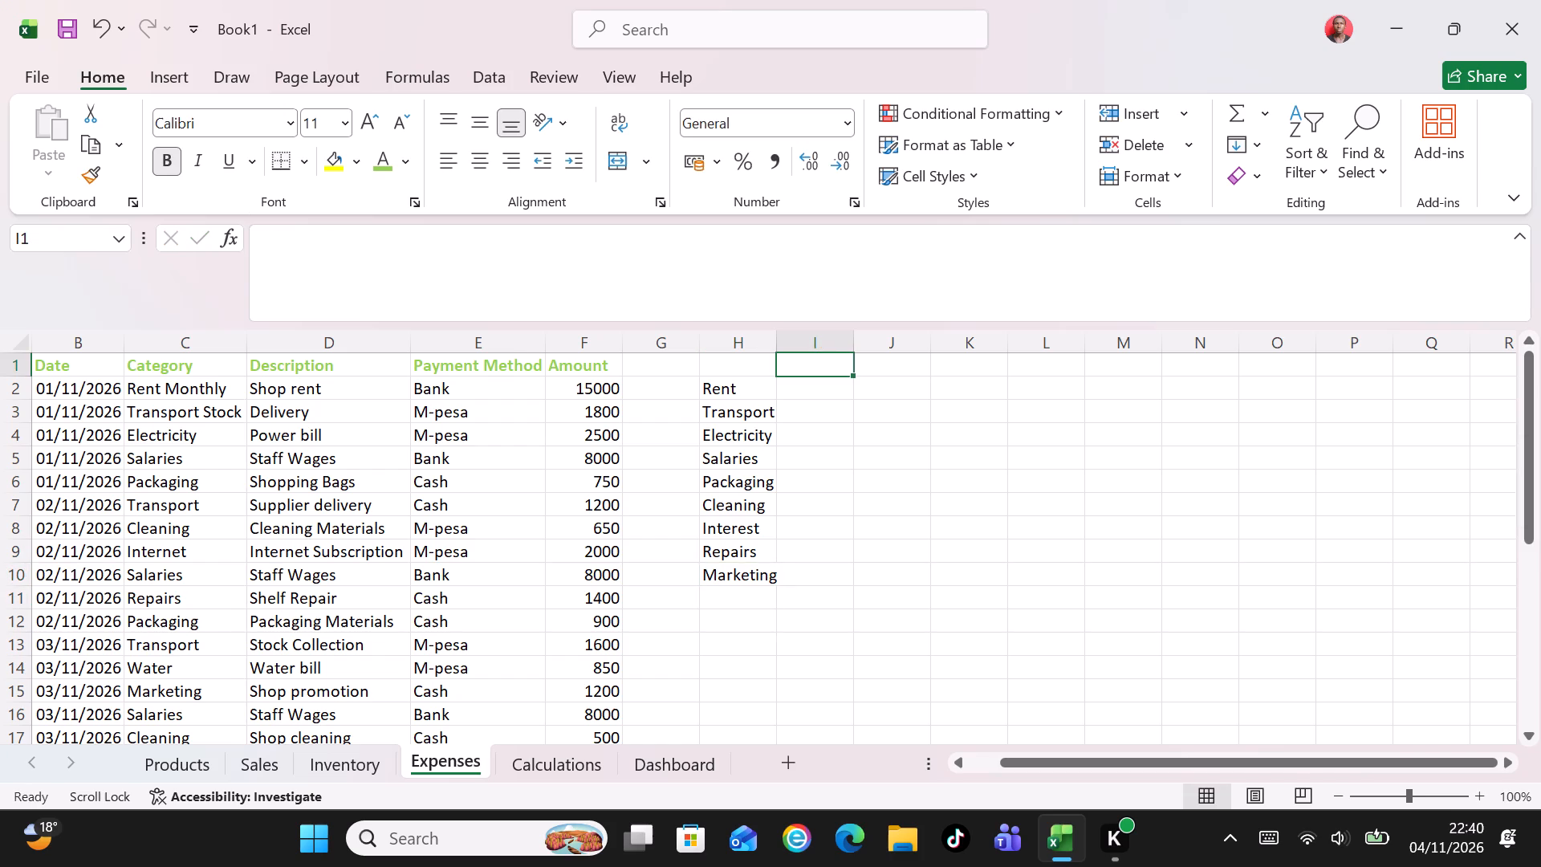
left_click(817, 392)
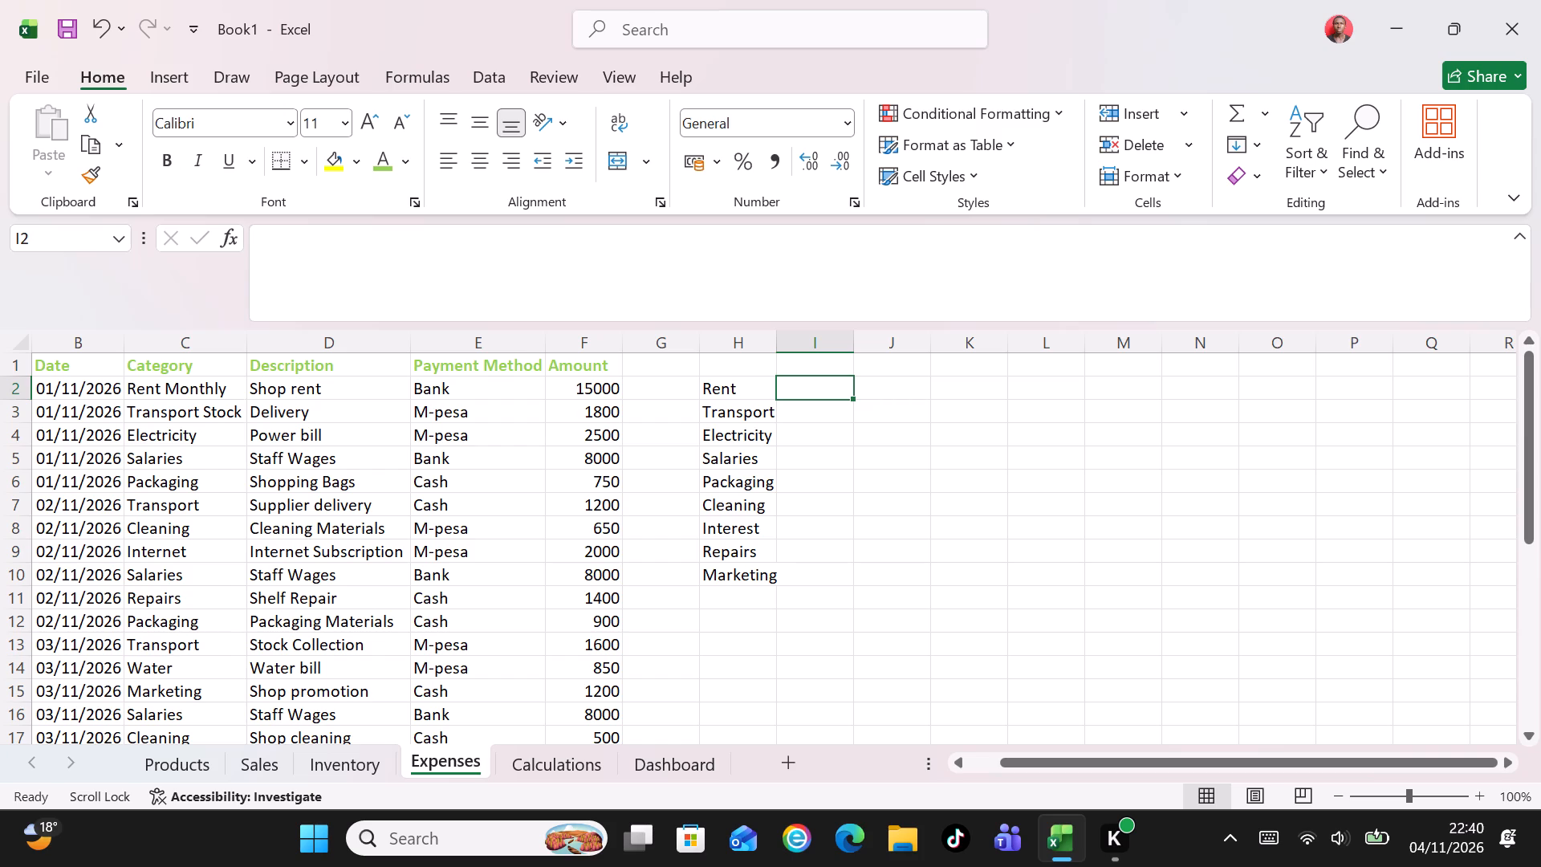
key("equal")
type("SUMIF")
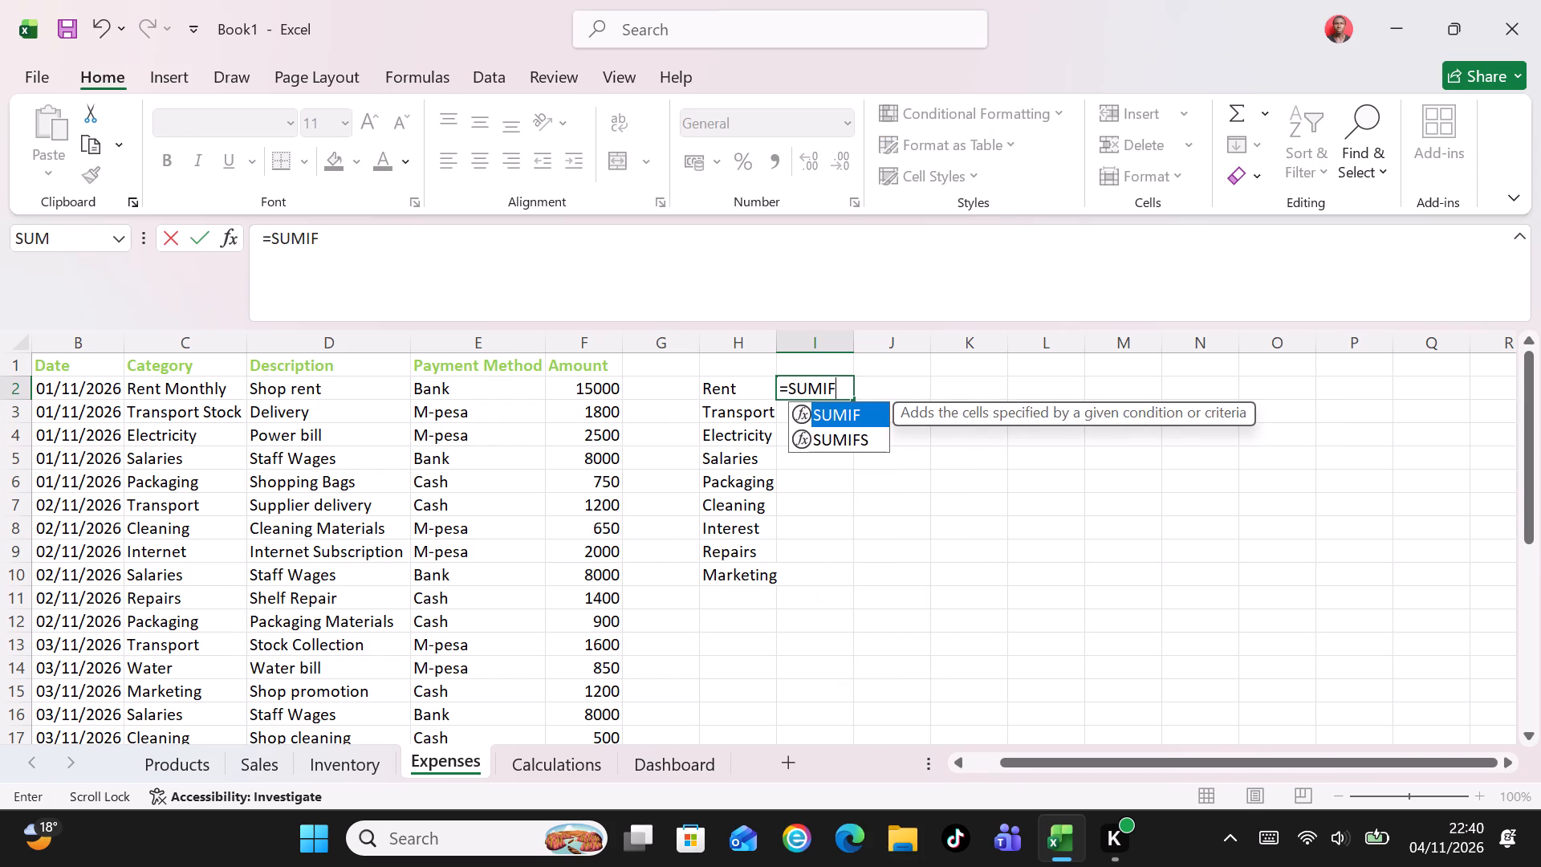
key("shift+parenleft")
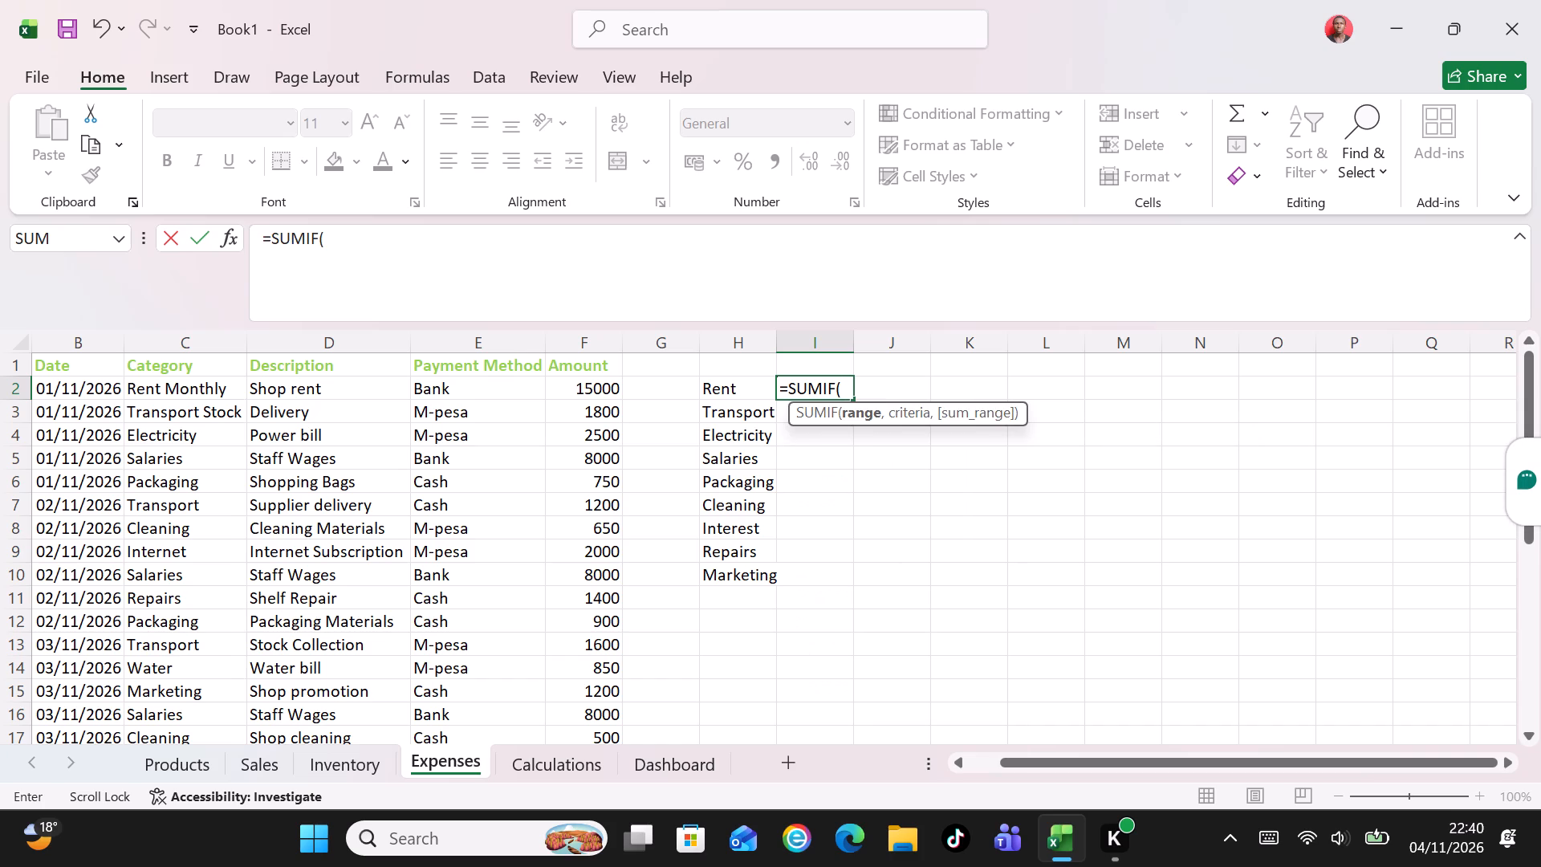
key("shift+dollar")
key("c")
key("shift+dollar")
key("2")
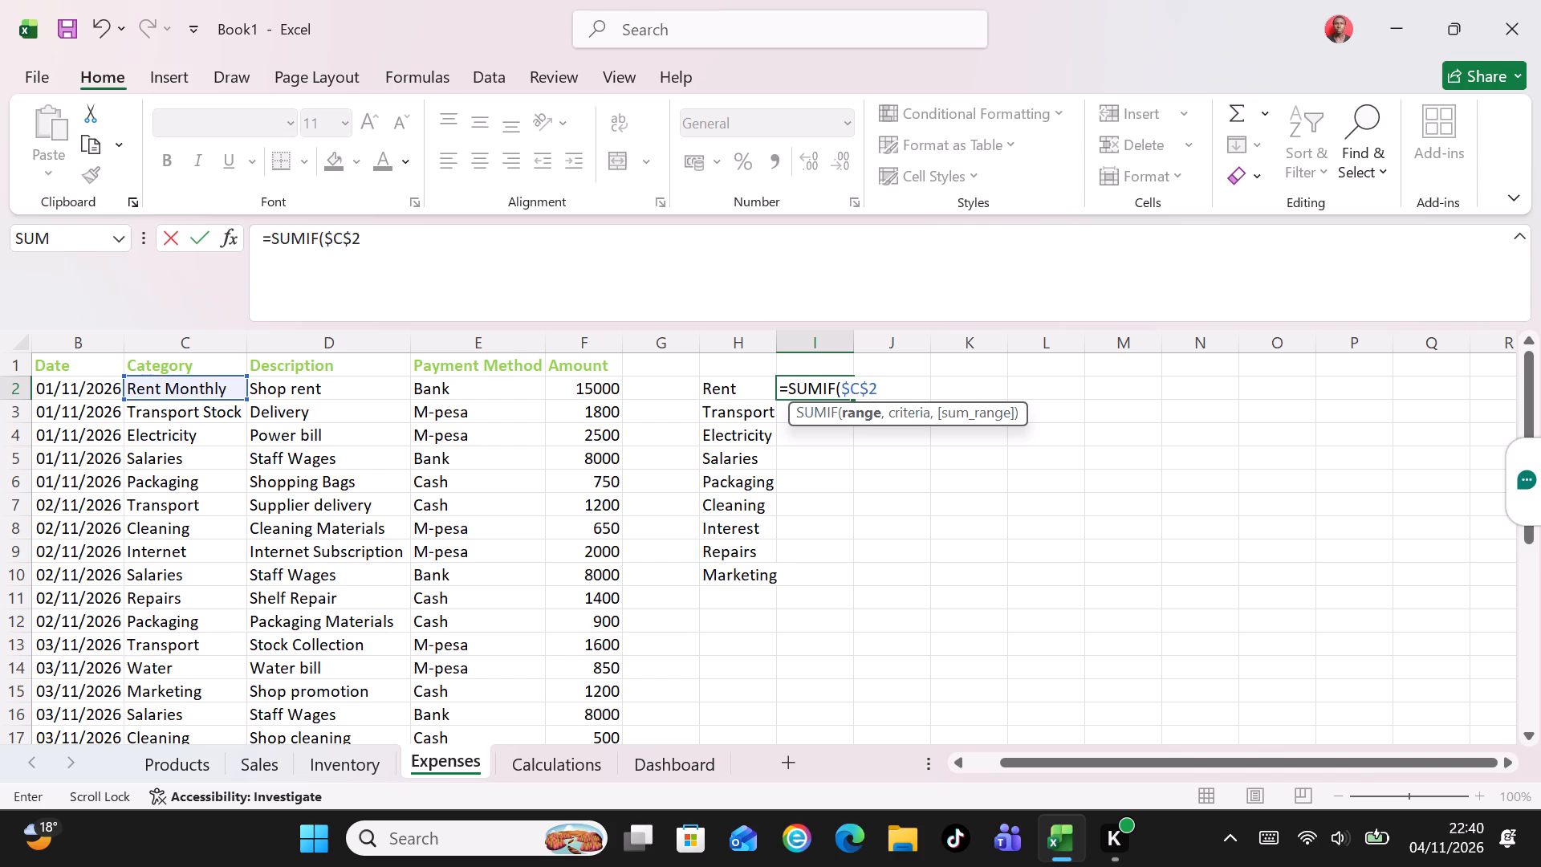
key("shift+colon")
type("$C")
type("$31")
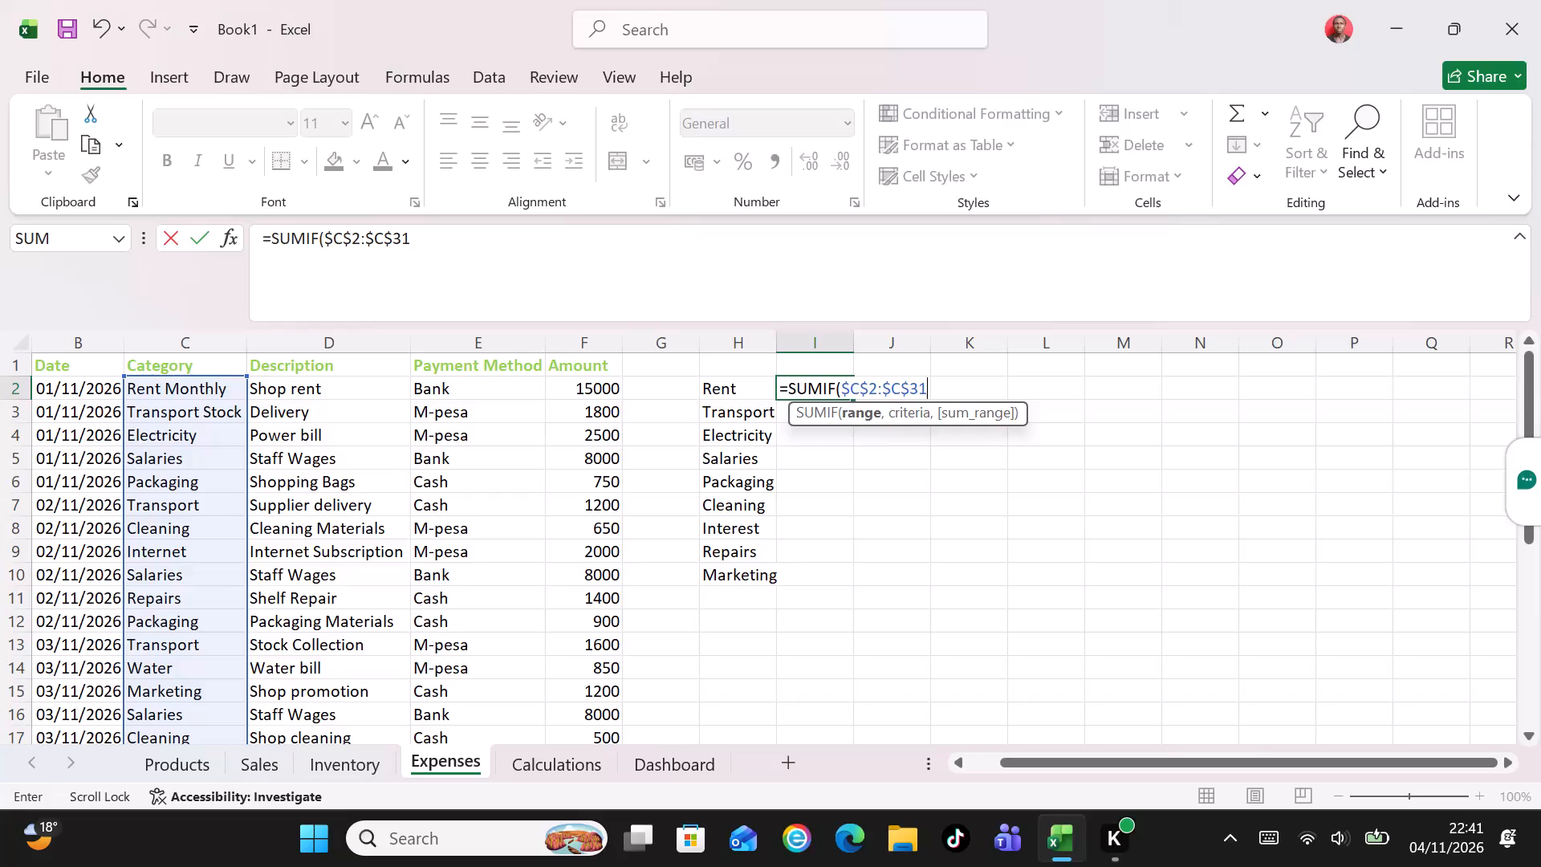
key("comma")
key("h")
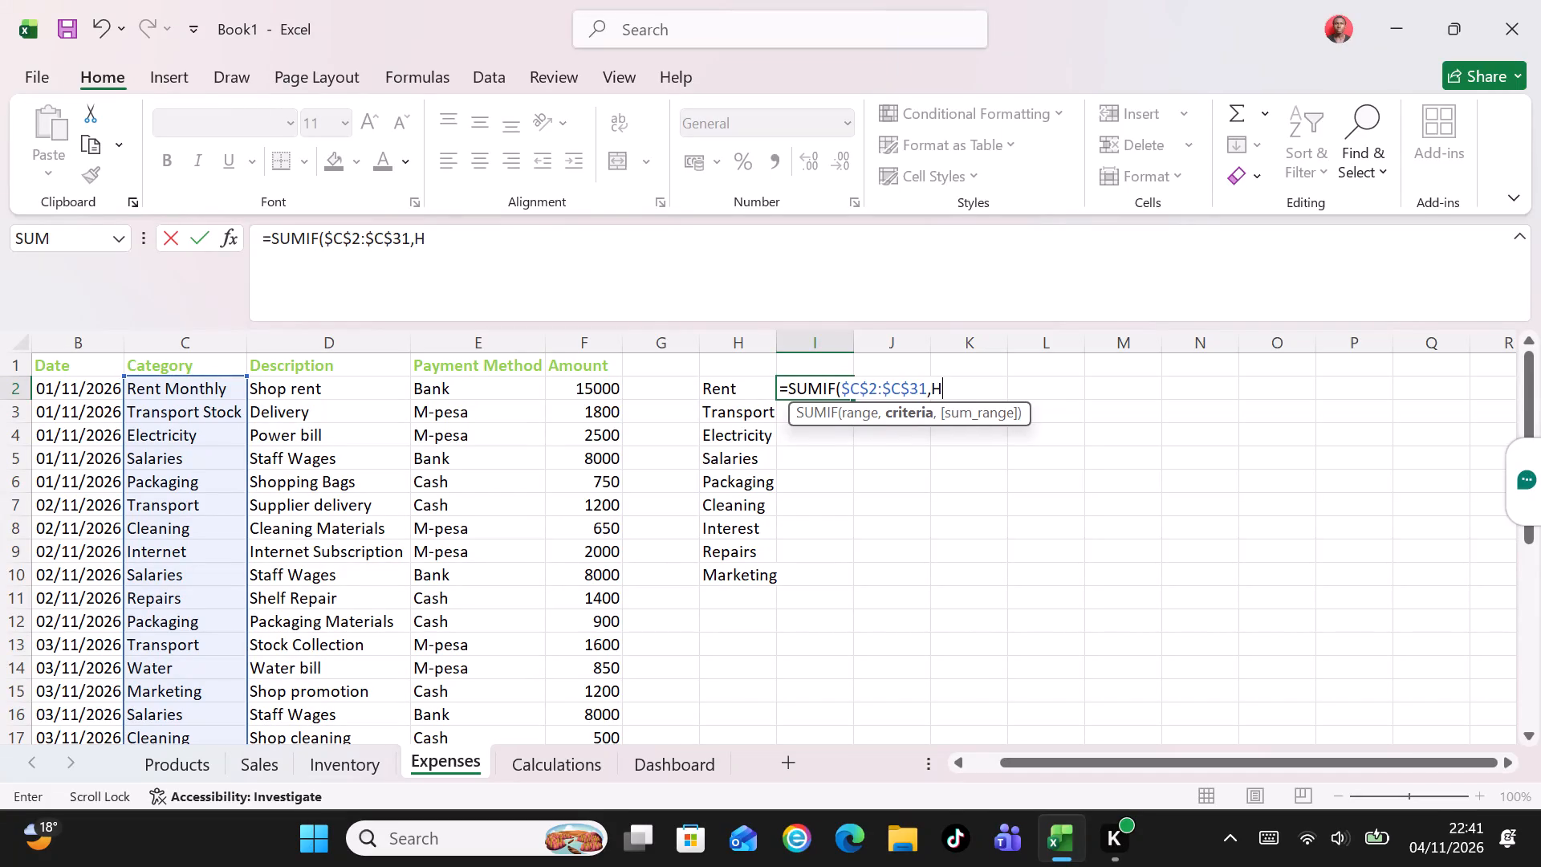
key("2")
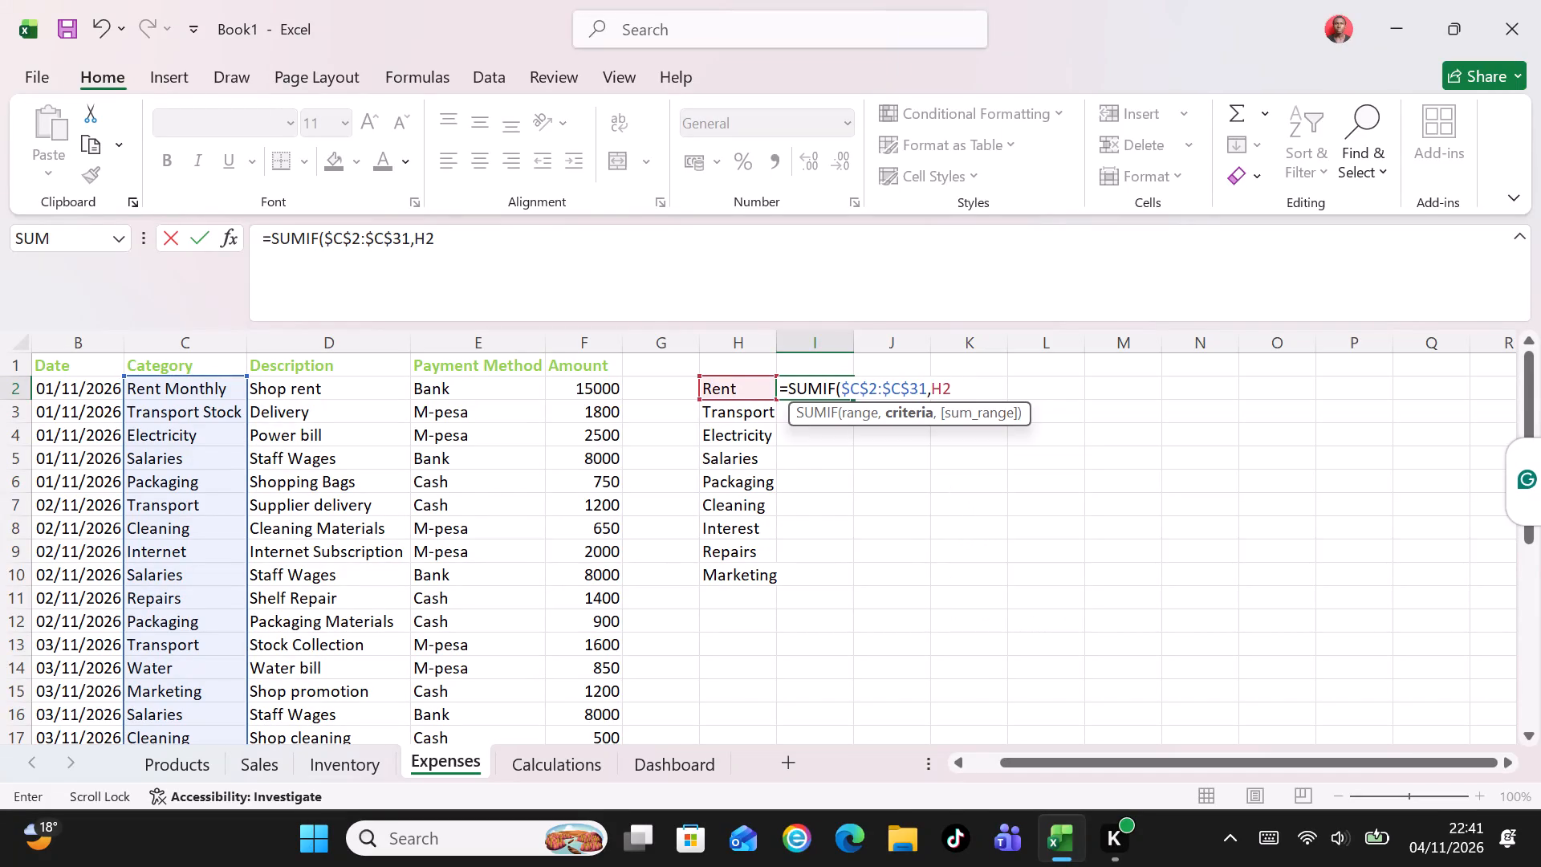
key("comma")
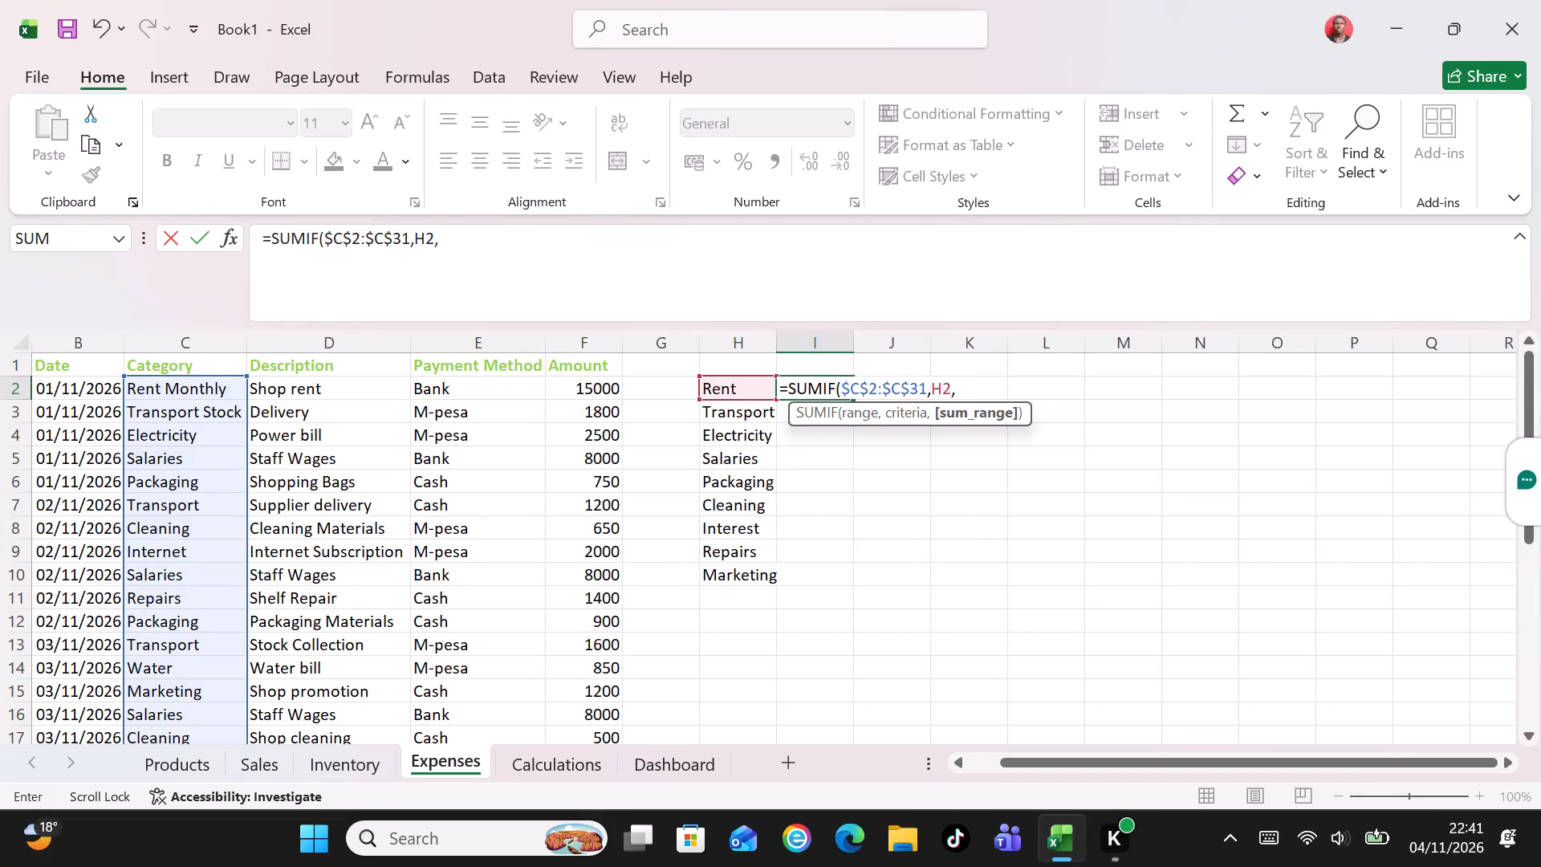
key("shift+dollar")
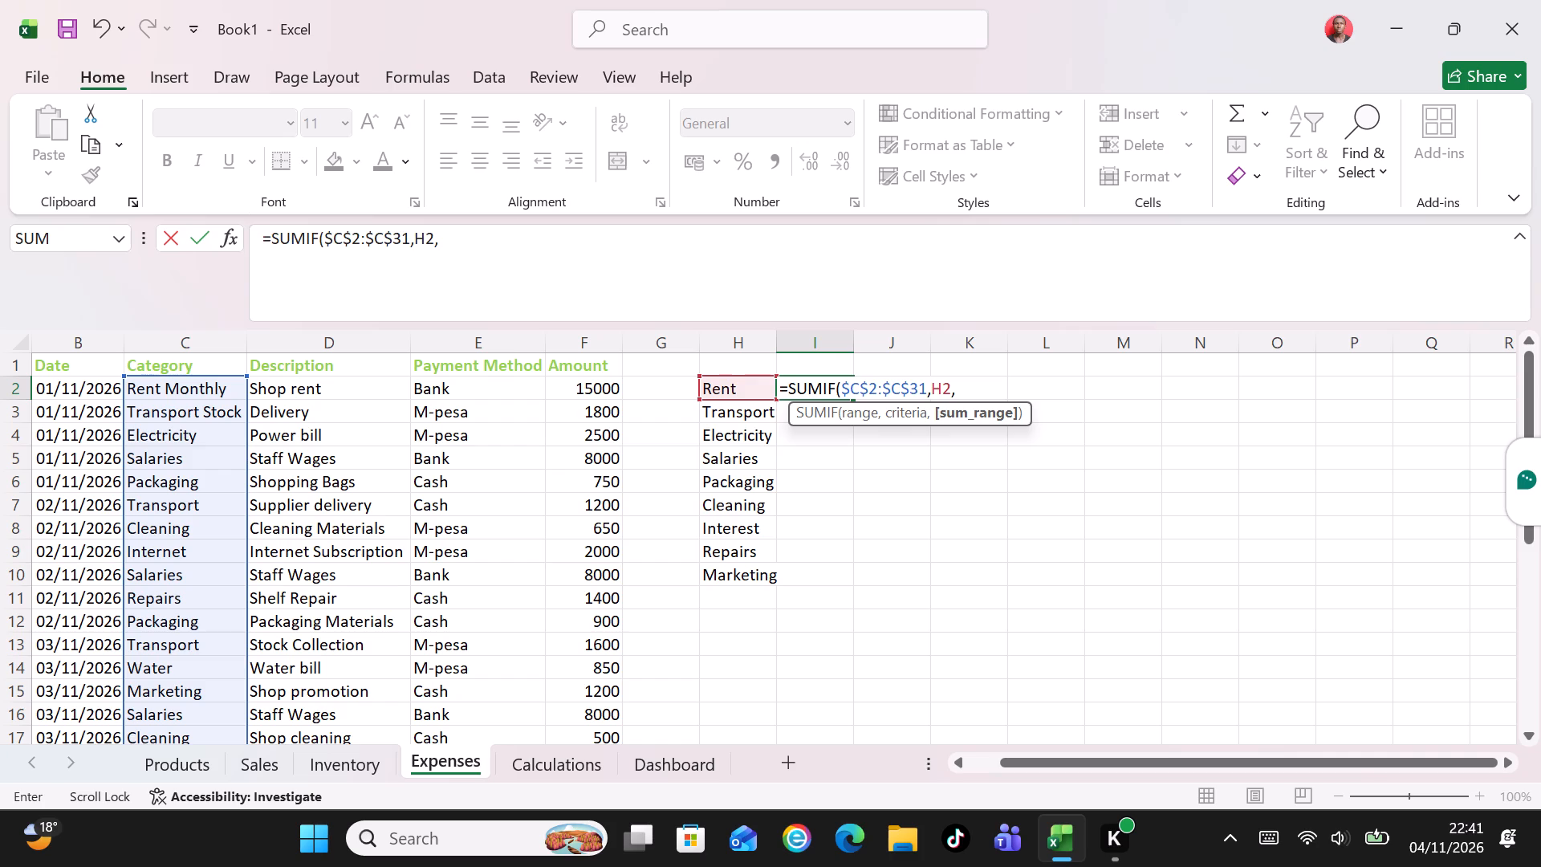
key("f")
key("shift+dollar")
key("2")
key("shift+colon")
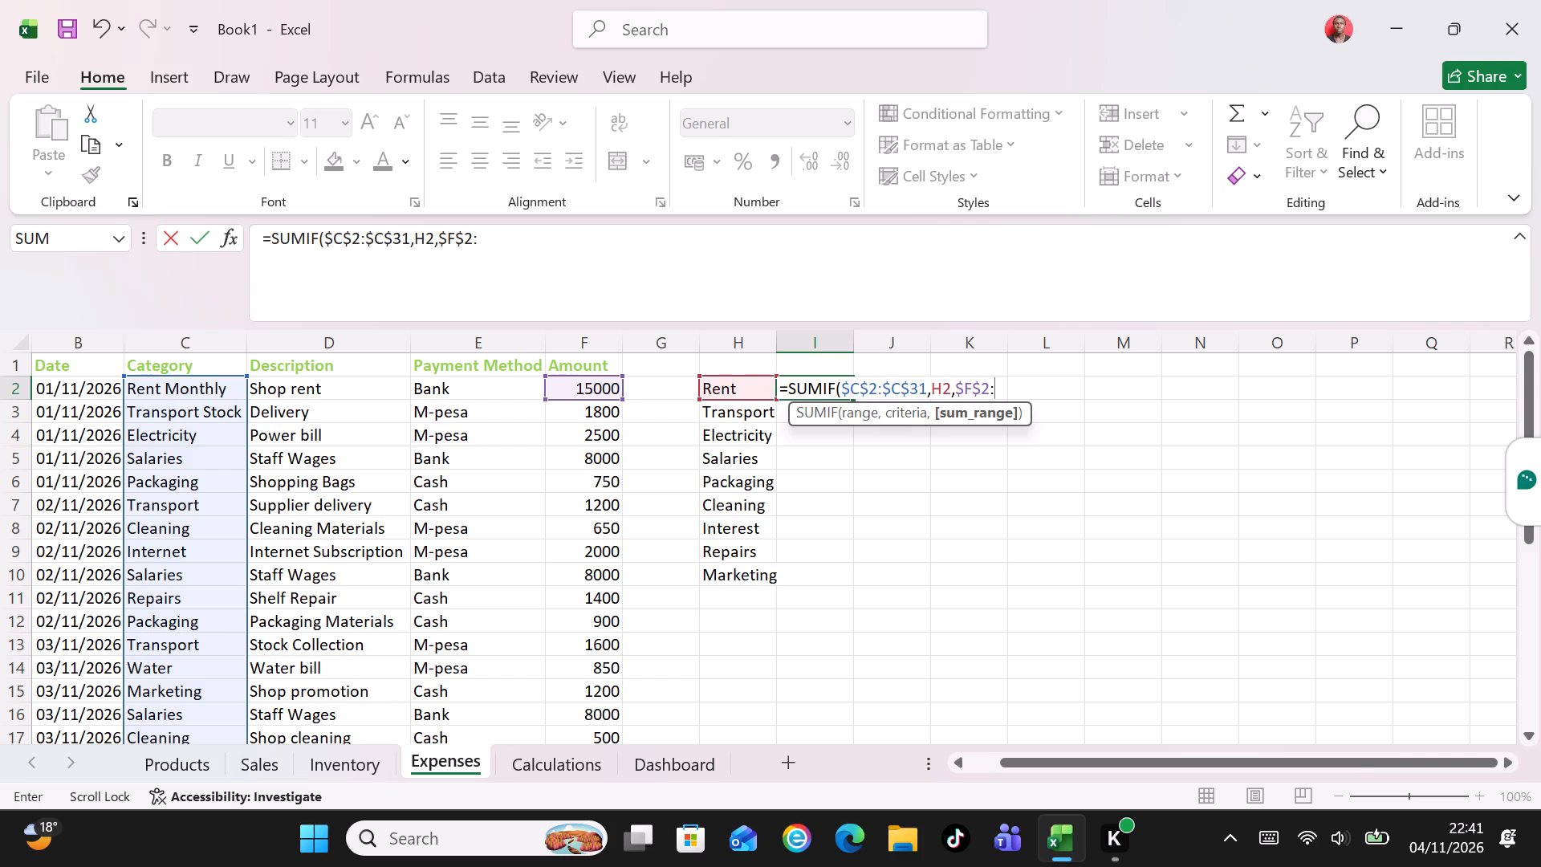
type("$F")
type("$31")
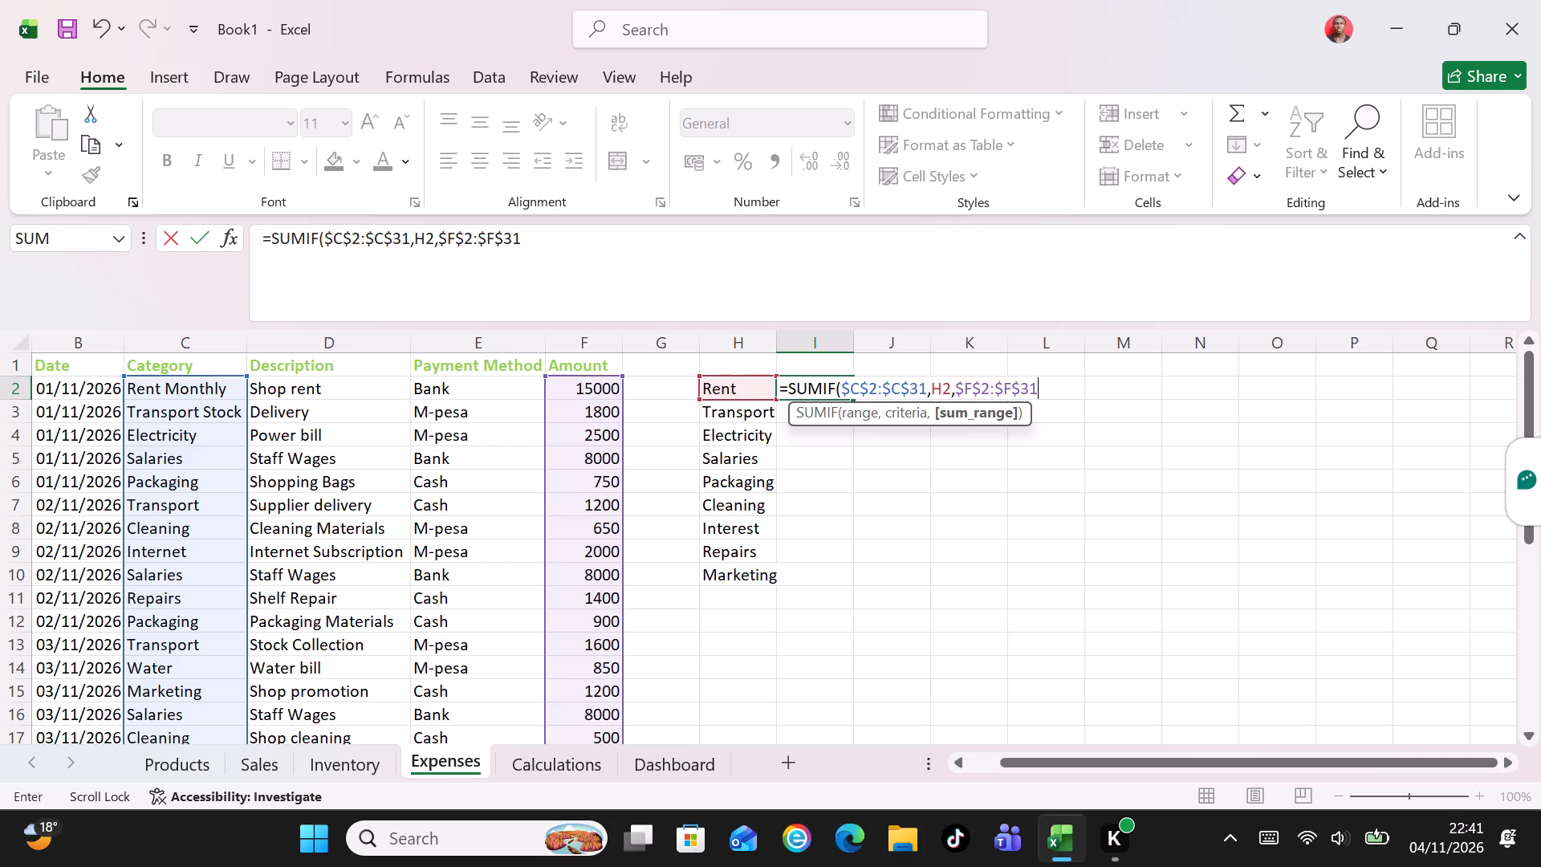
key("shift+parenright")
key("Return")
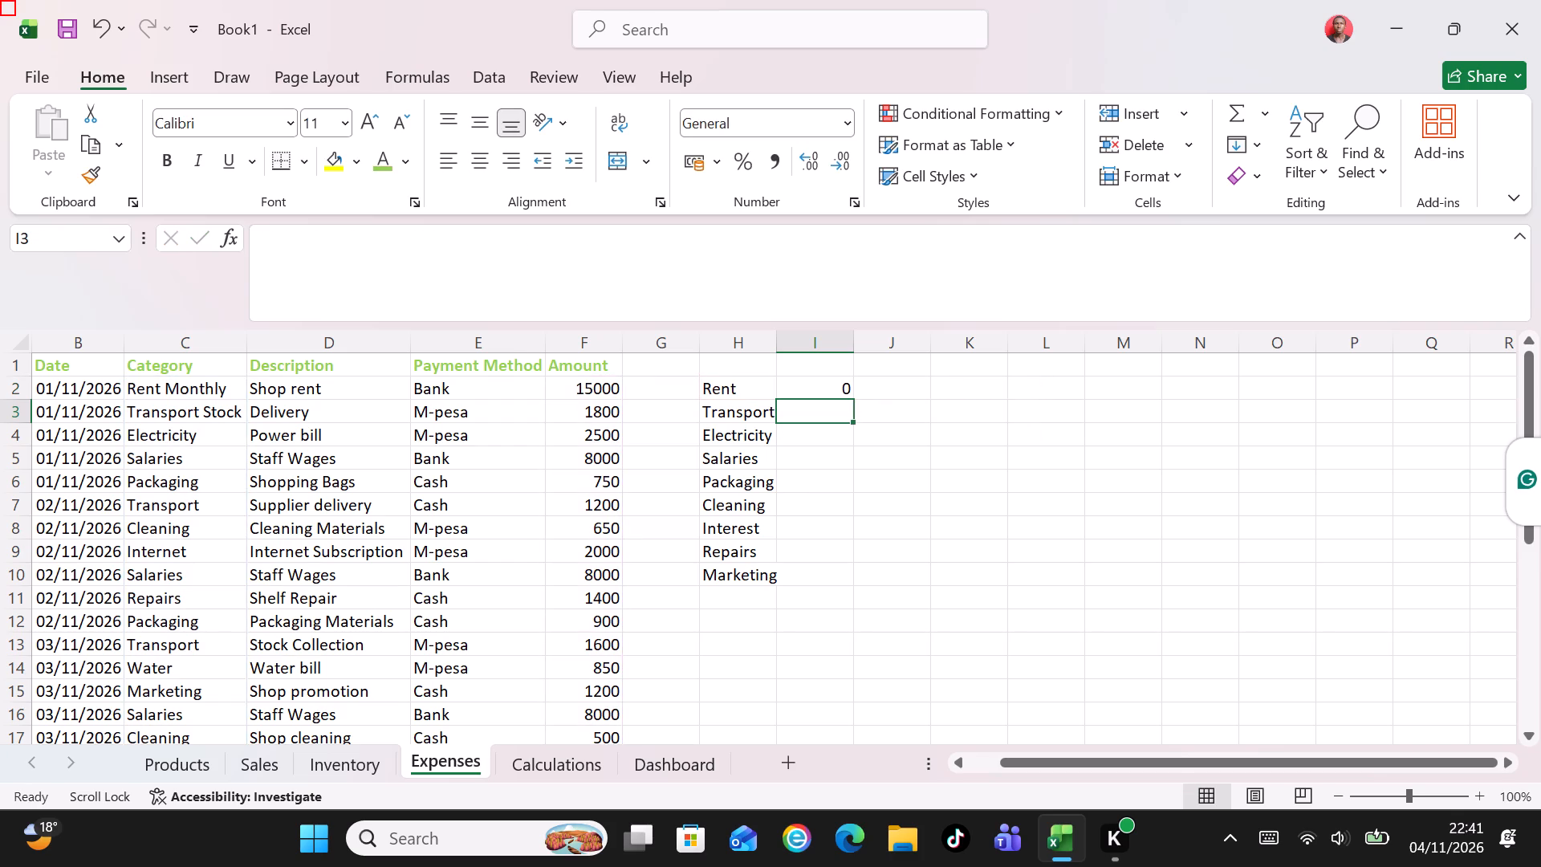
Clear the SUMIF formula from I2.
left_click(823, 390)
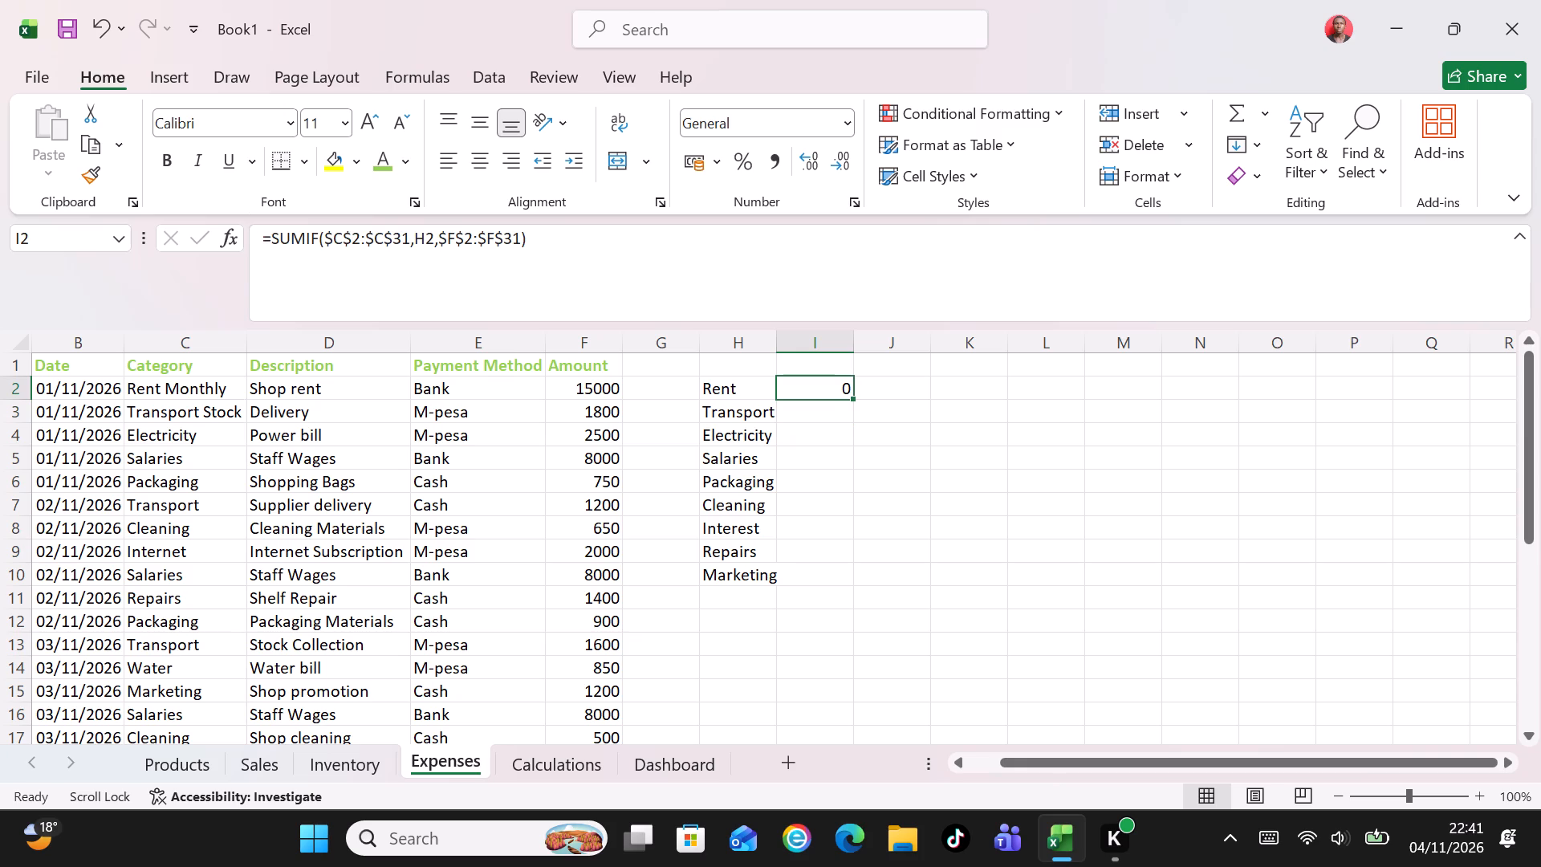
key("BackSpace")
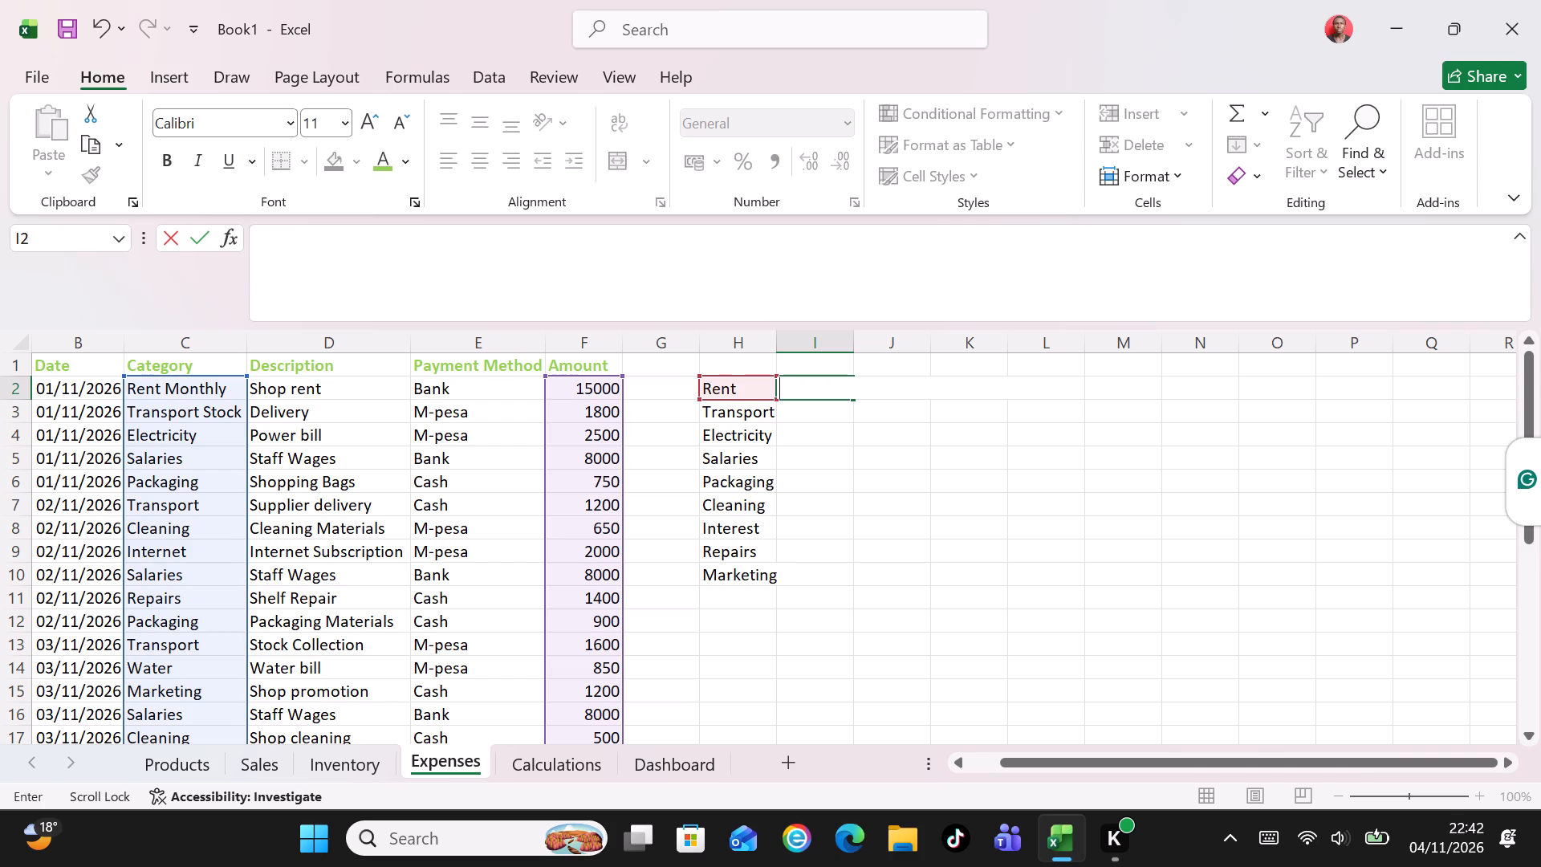
Examine the Category and Amount entries of the expense table down to row 31 and back to the top.
key("Down")
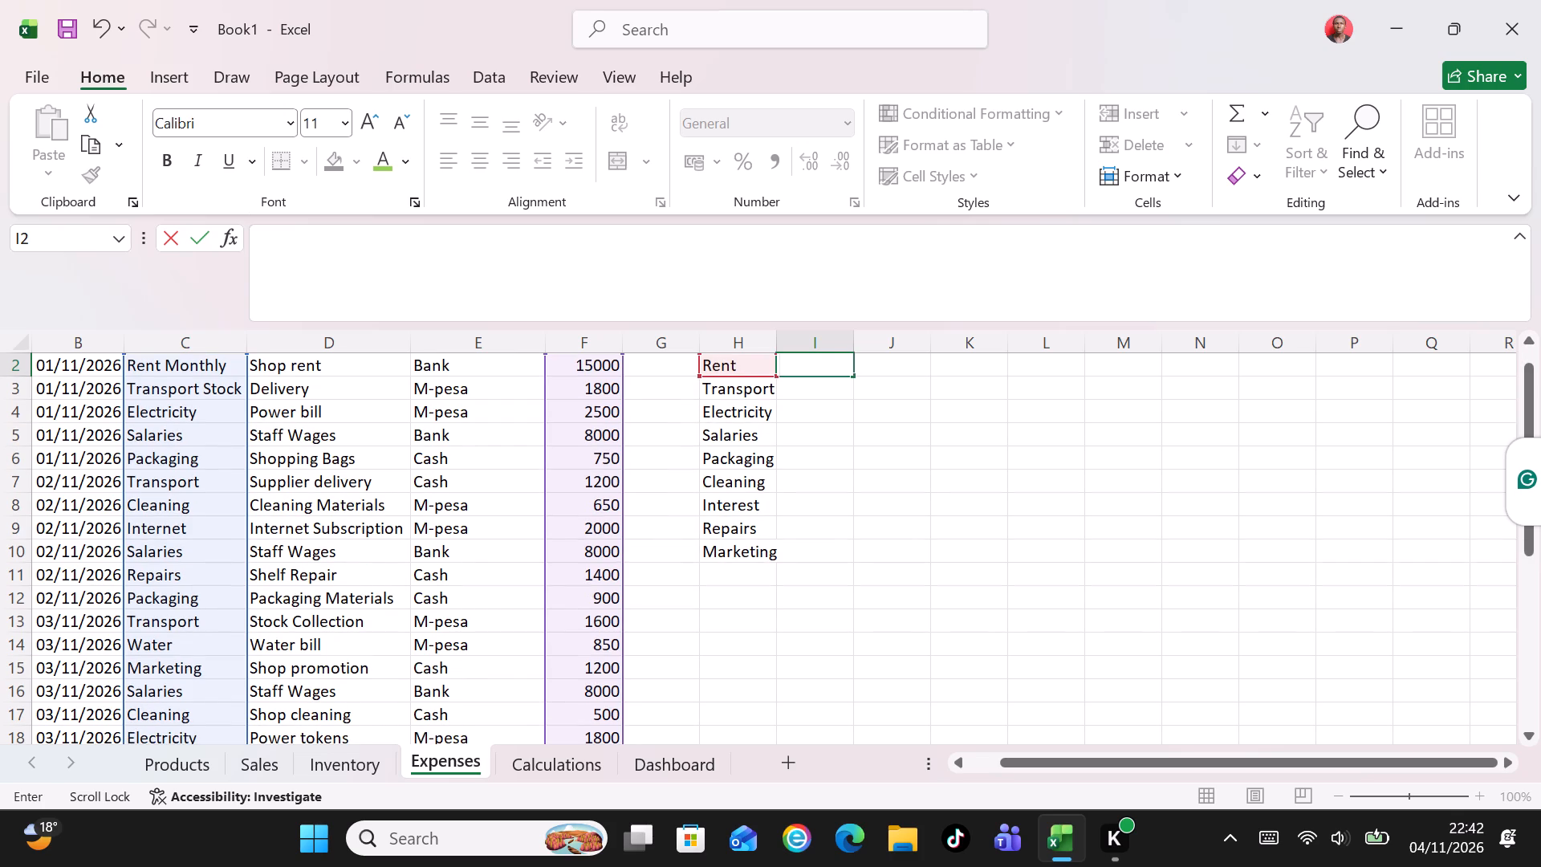
key("Down")
key("Down")
key("Down")
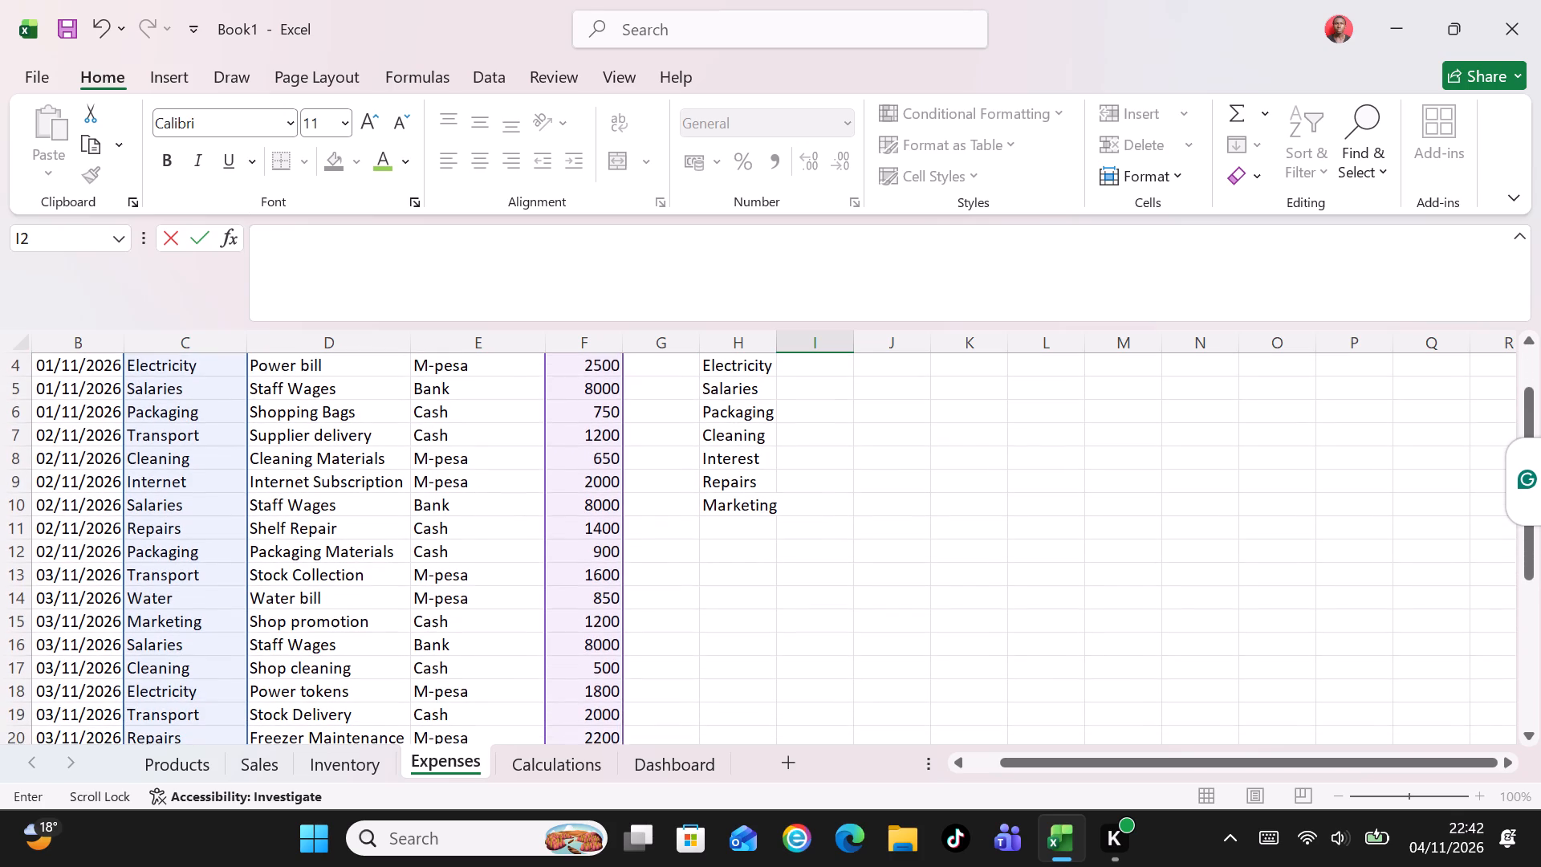
key("Down")
key("Down")
key("Down")
key("Down")
key("Down")
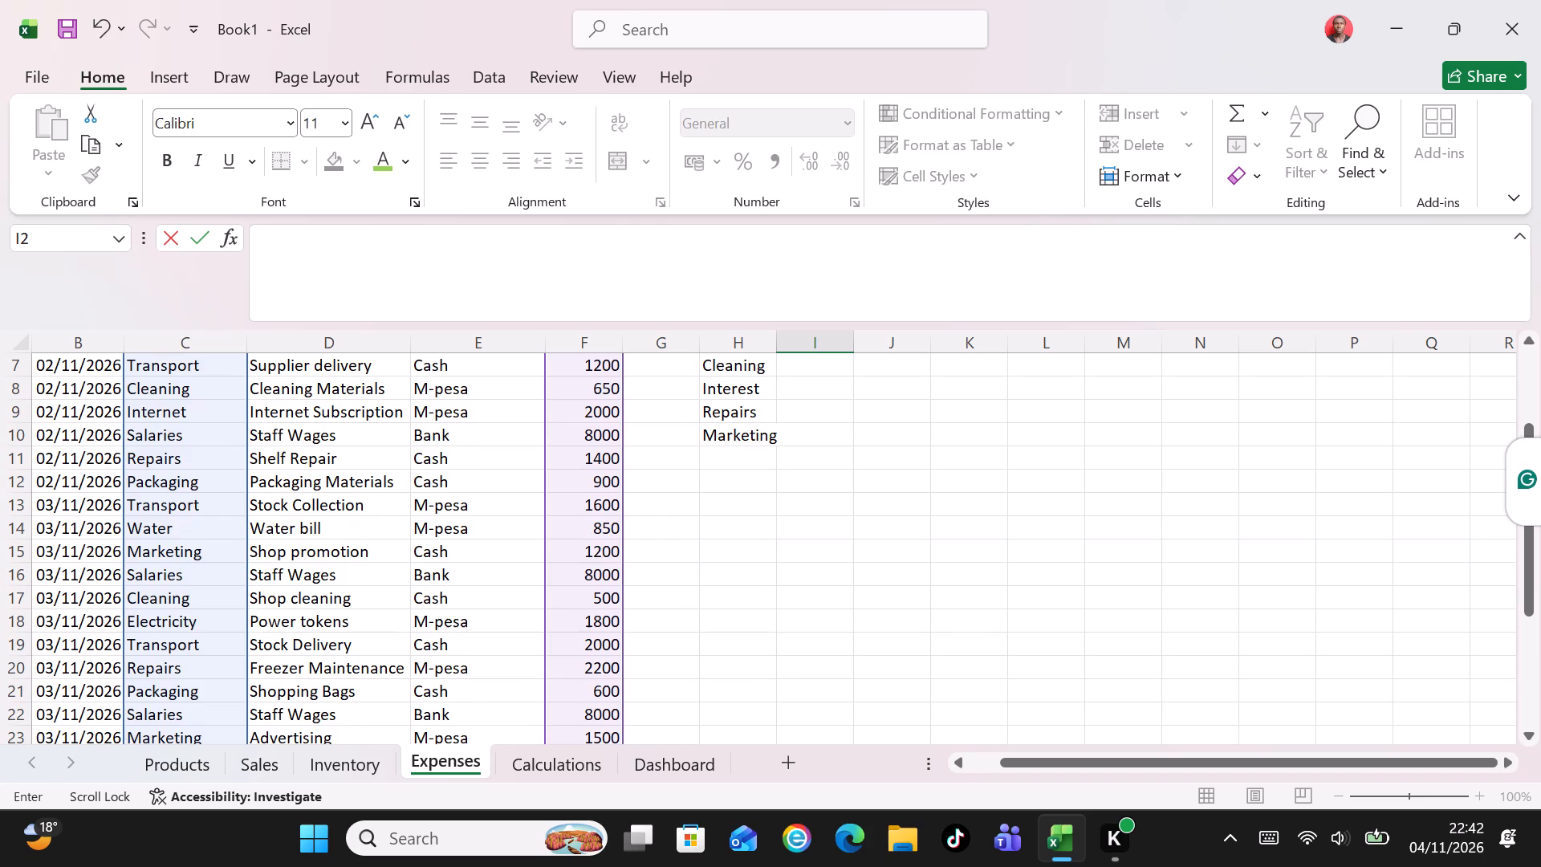
key("Down")
key("Down")
key("Down")
key("Down")
key("Down")
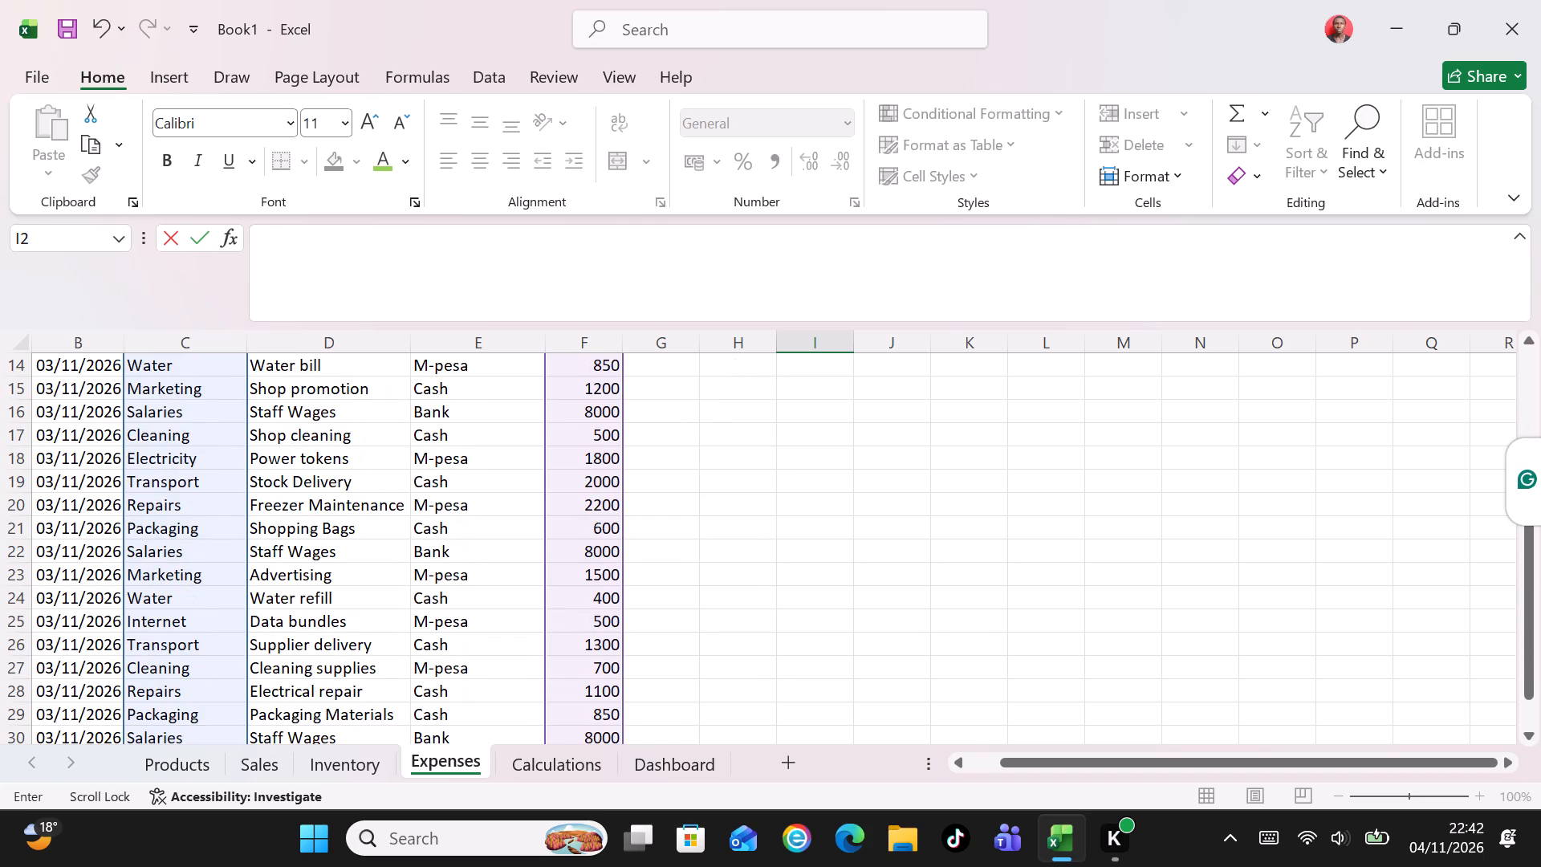
key("Down")
key("Down")
key("Down")
key("Up")
key("Up")
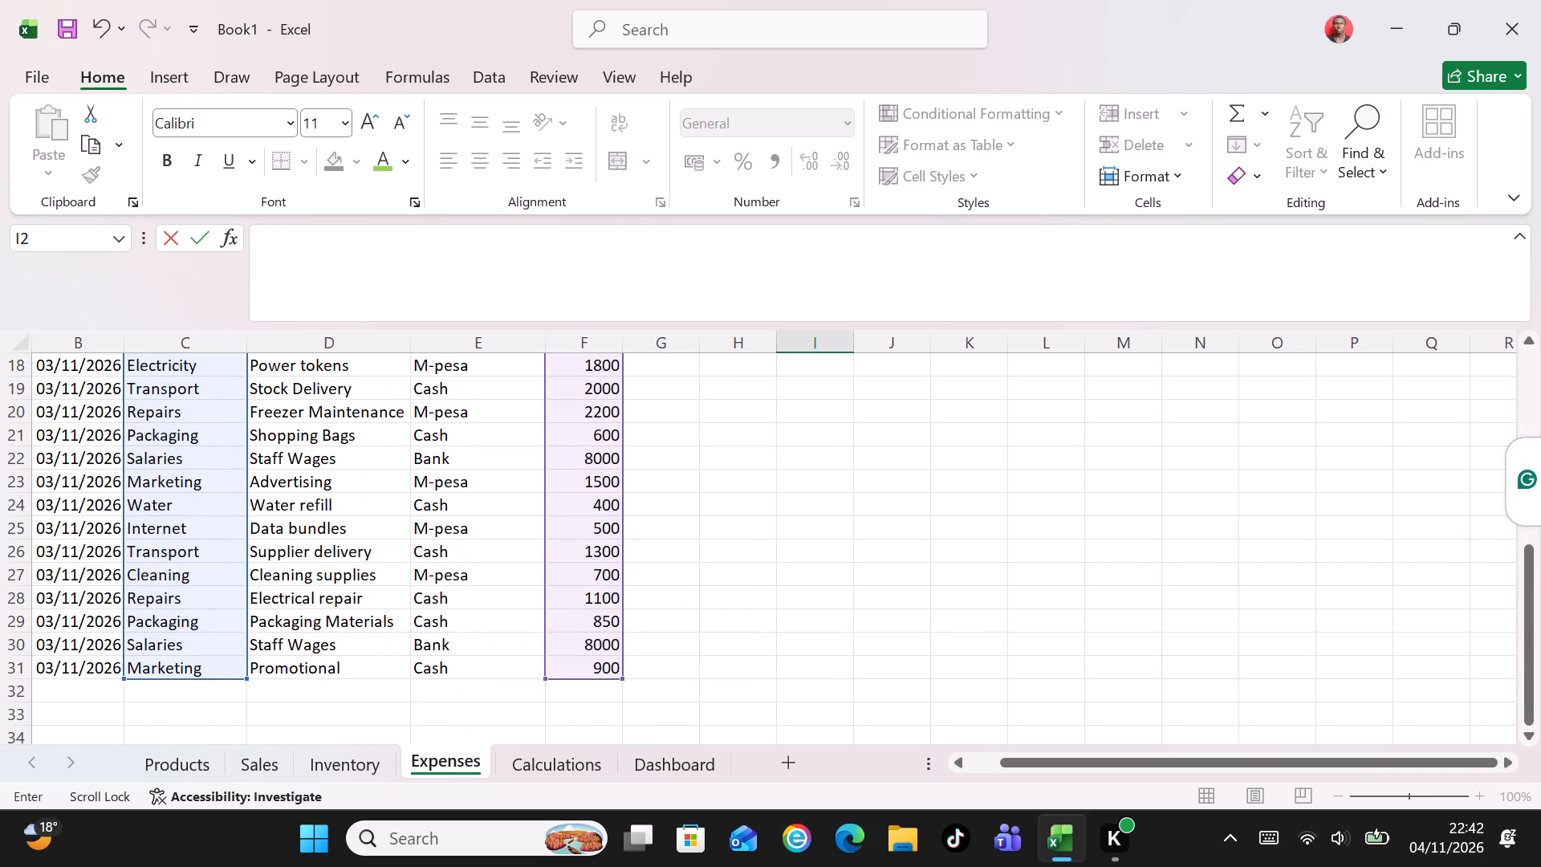
key("Up")
key("Up")
key("Up")
key("Up")
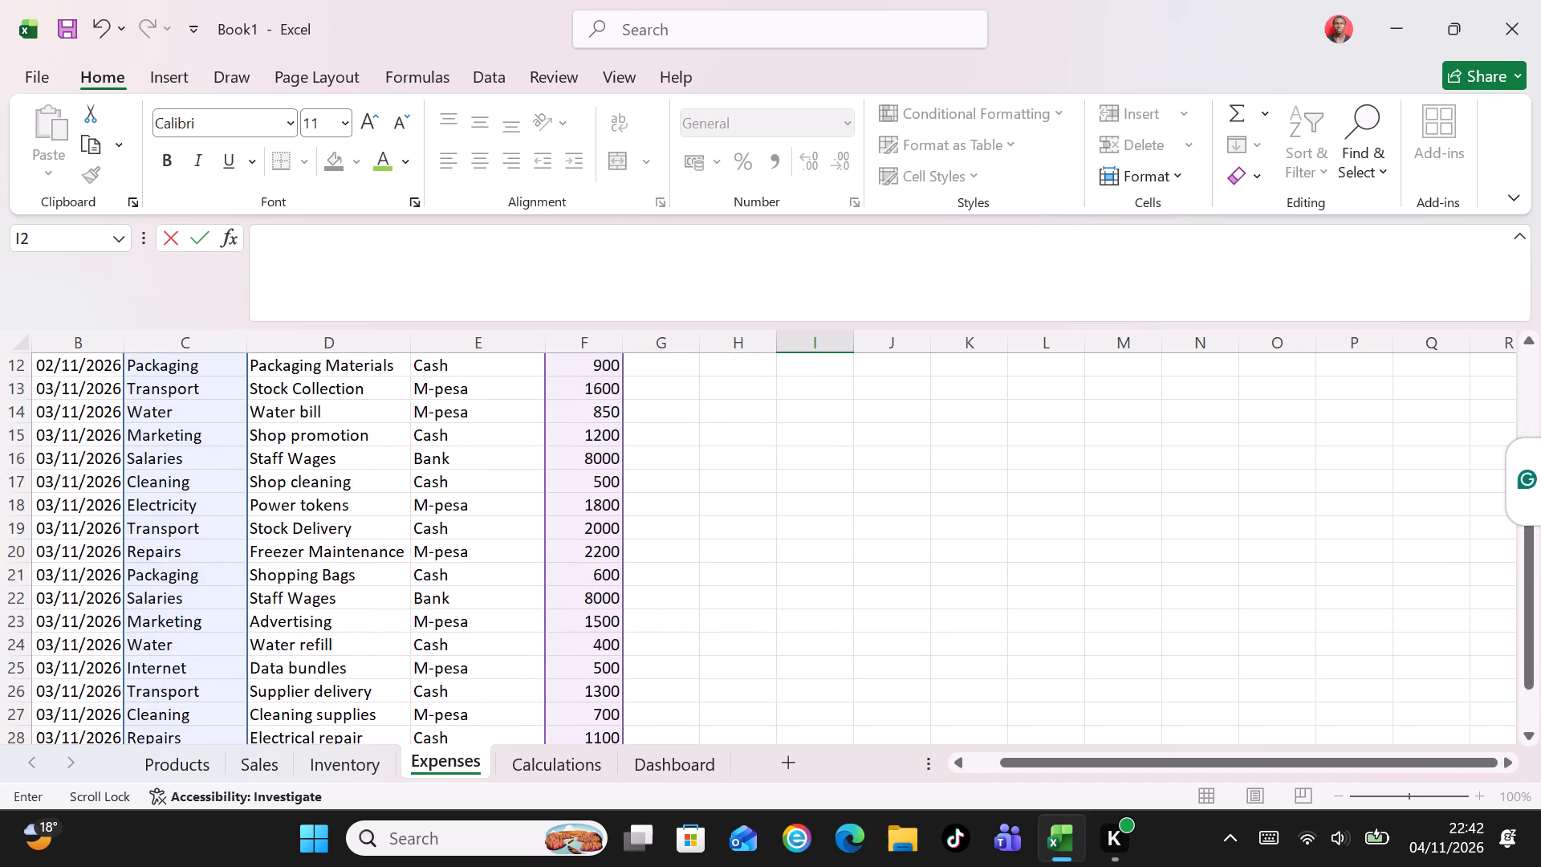
key("Up")
key("Up")
key("Up")
key("Up")
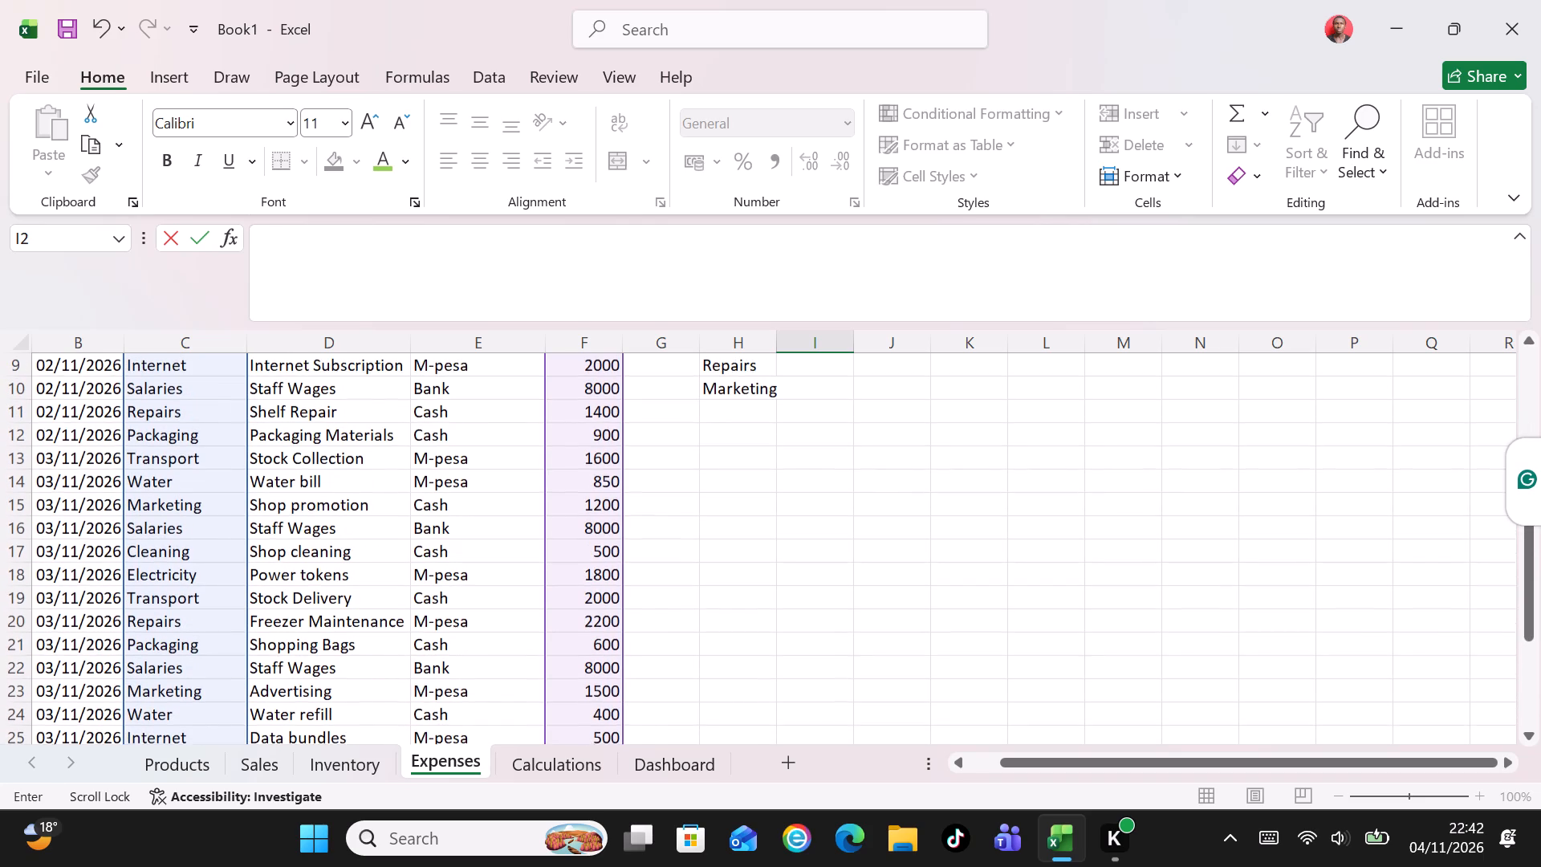
key("Up")
key("Up")
key("Up")
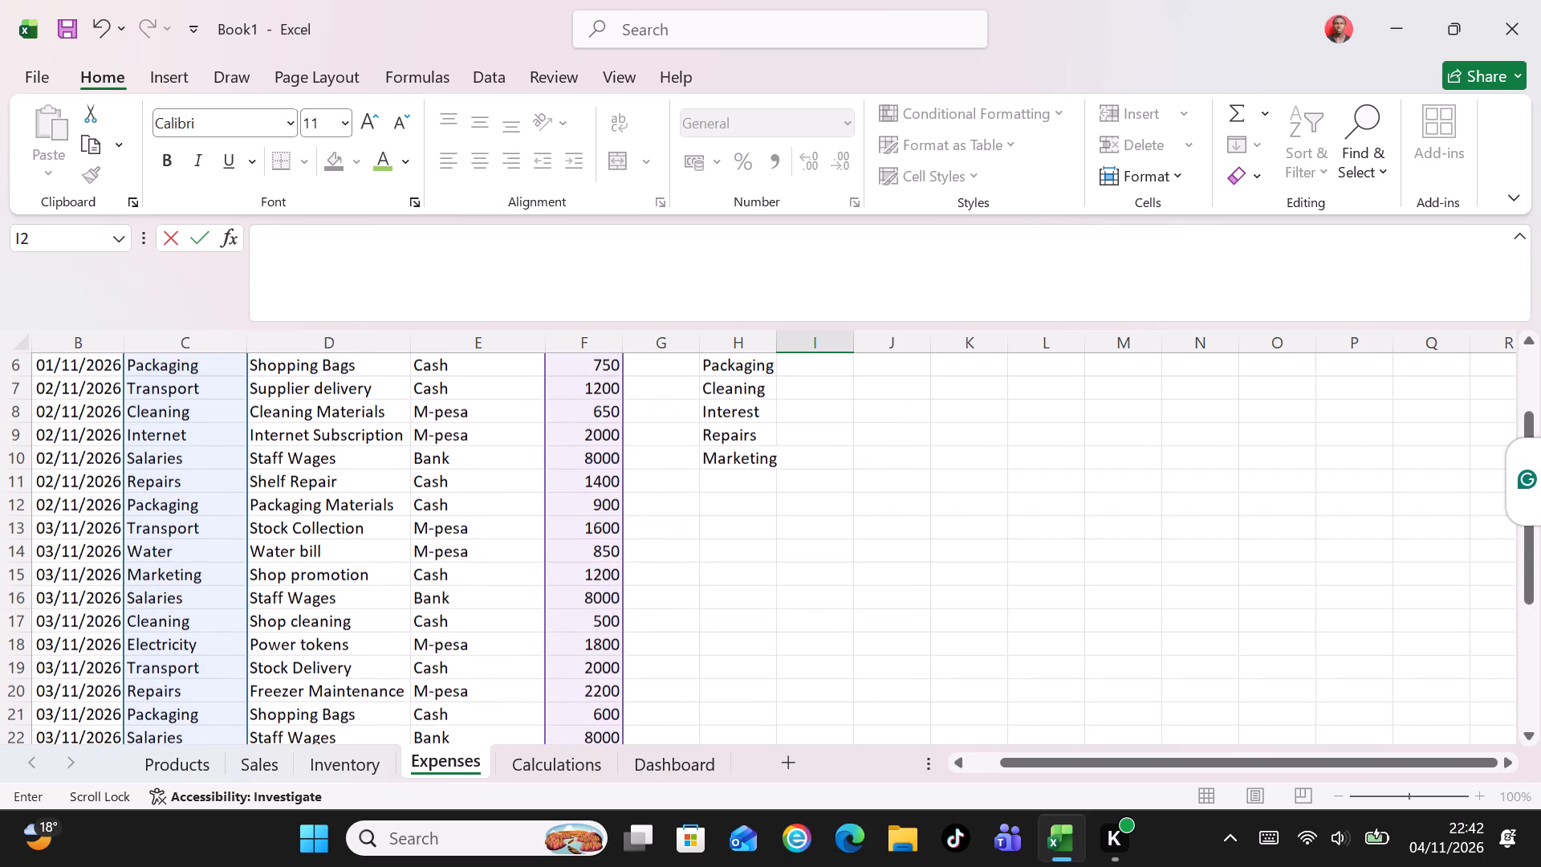
key("Up")
key("Up")
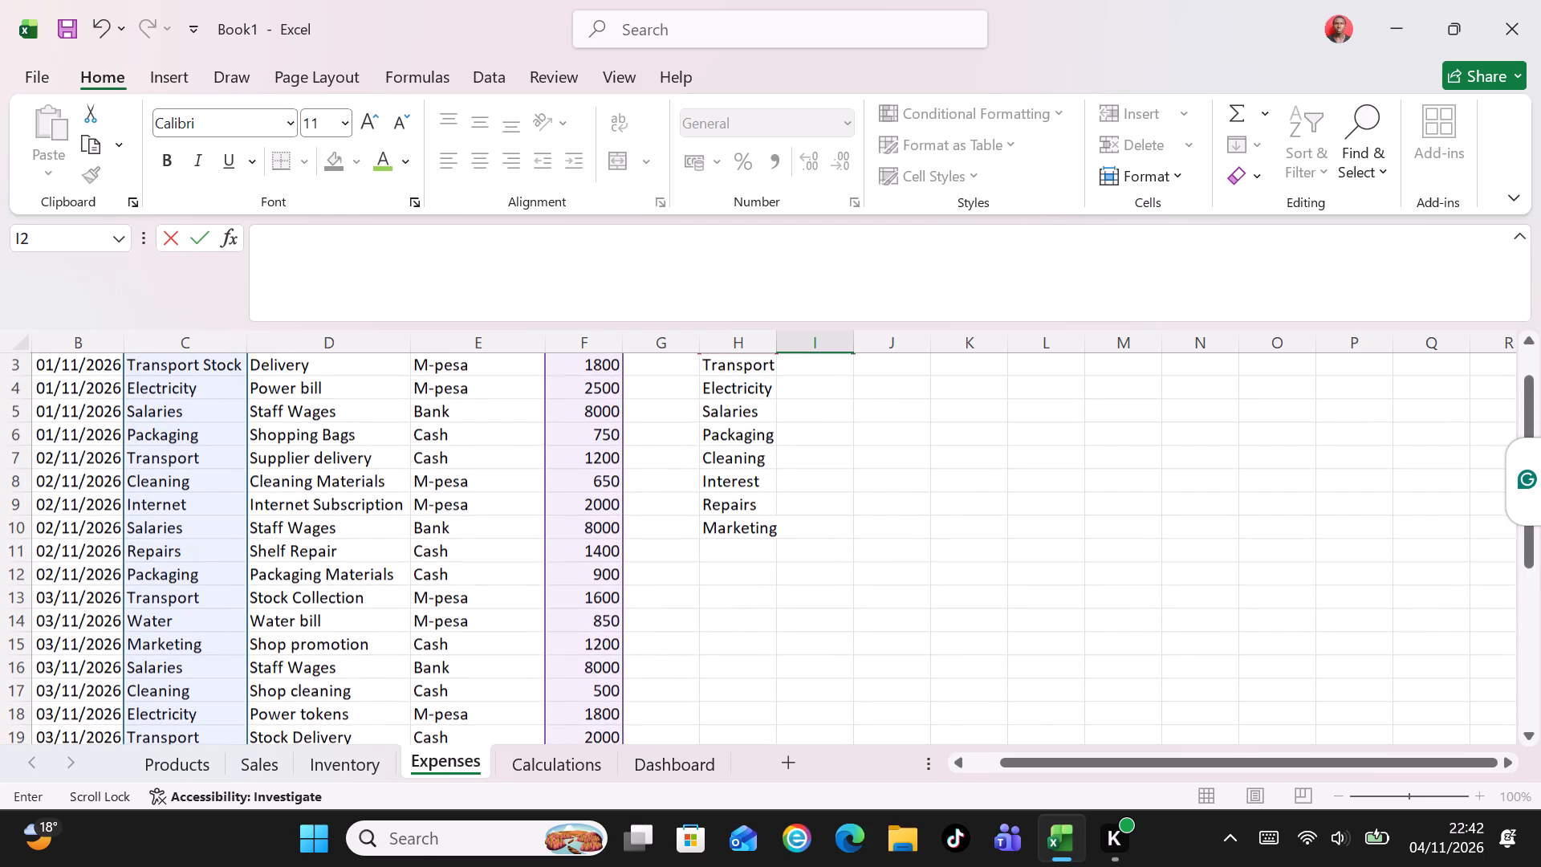
key("Up")
key("Up")
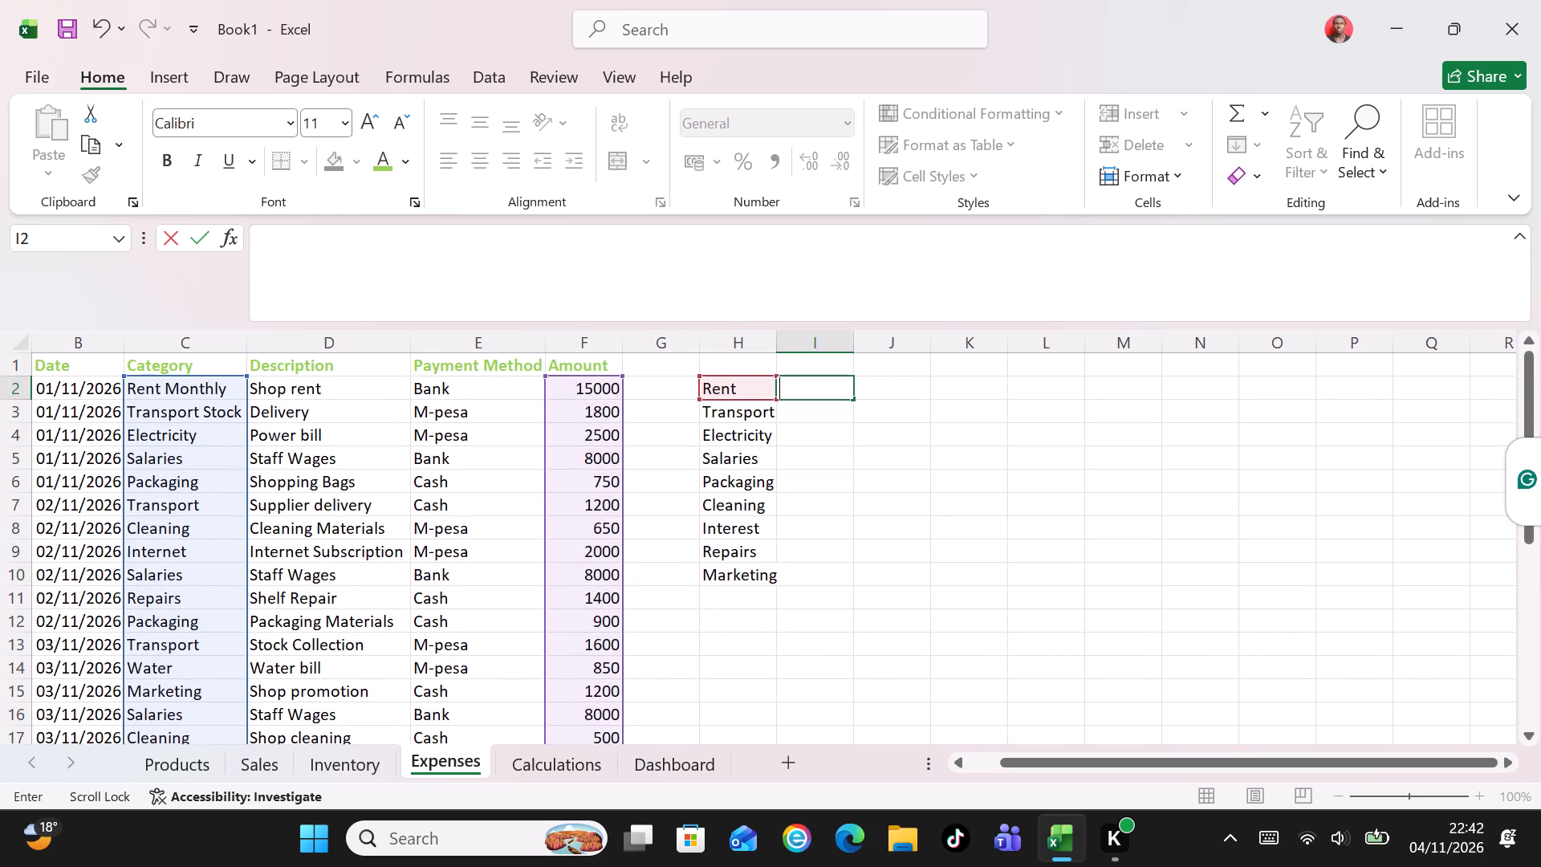